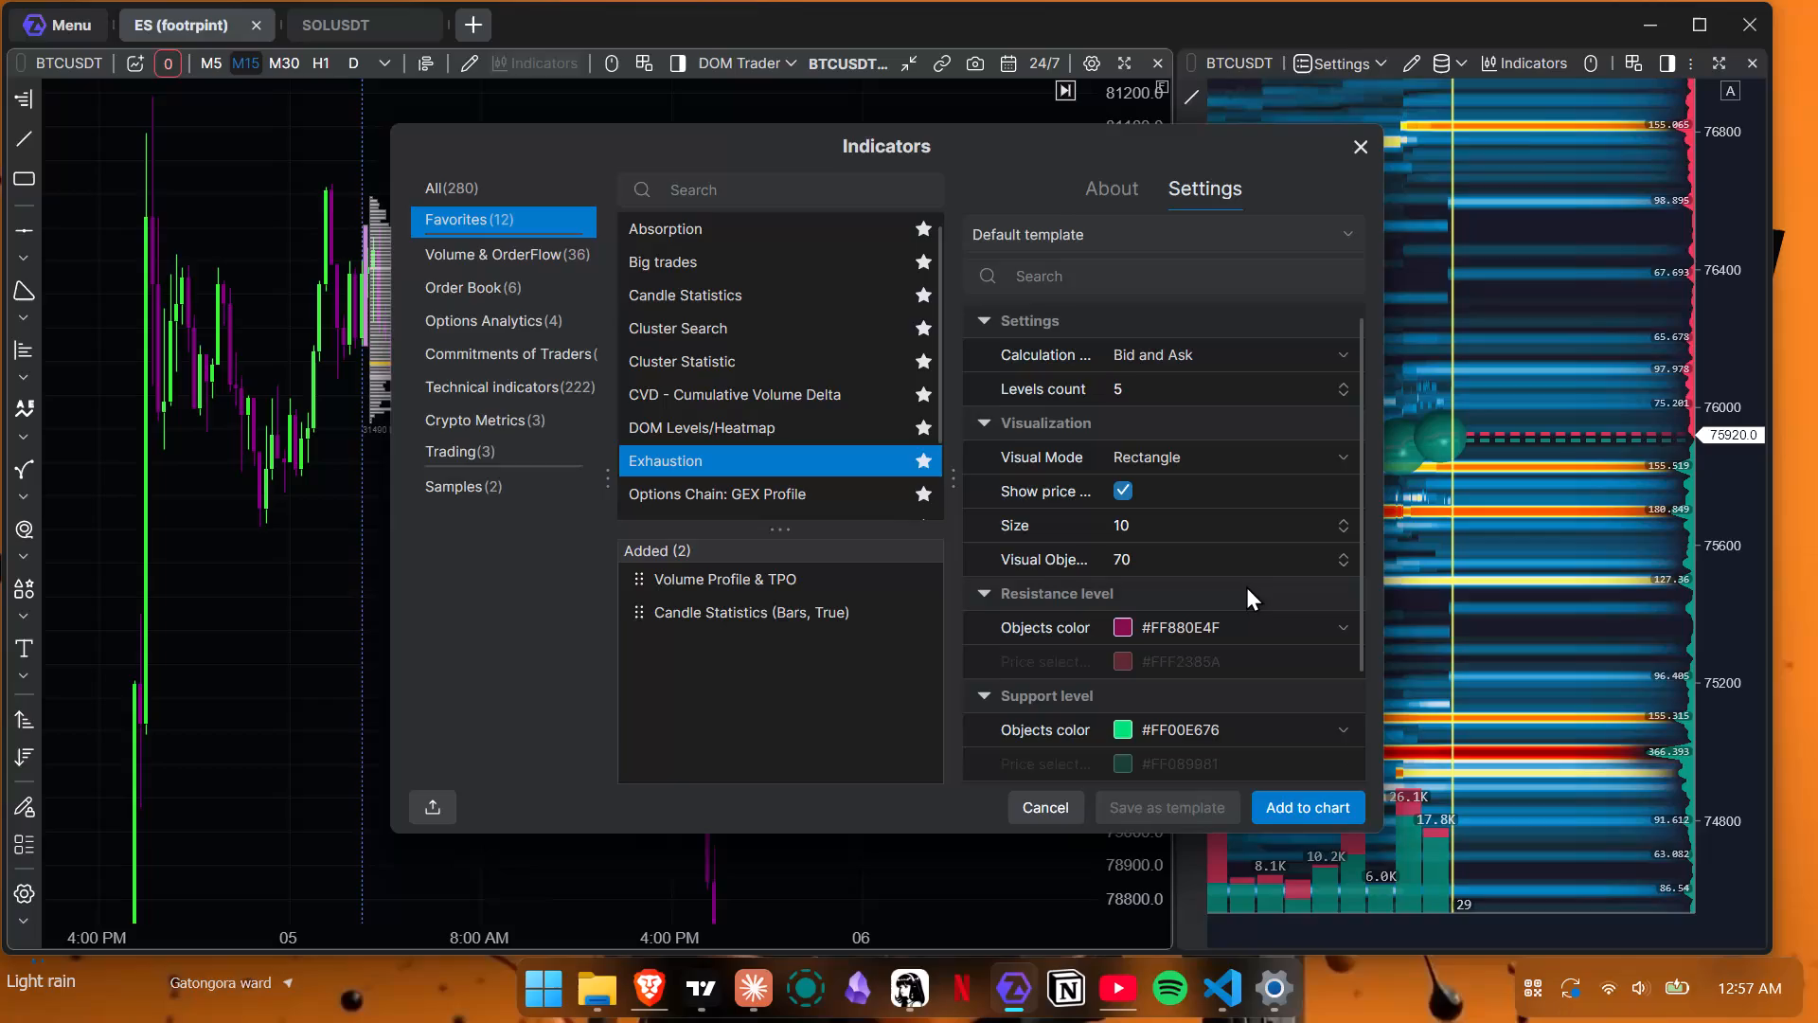
# Set the Exhaustion indicator's calculation setting to Volume.
pyautogui.scroll(-4, 1246, 585)
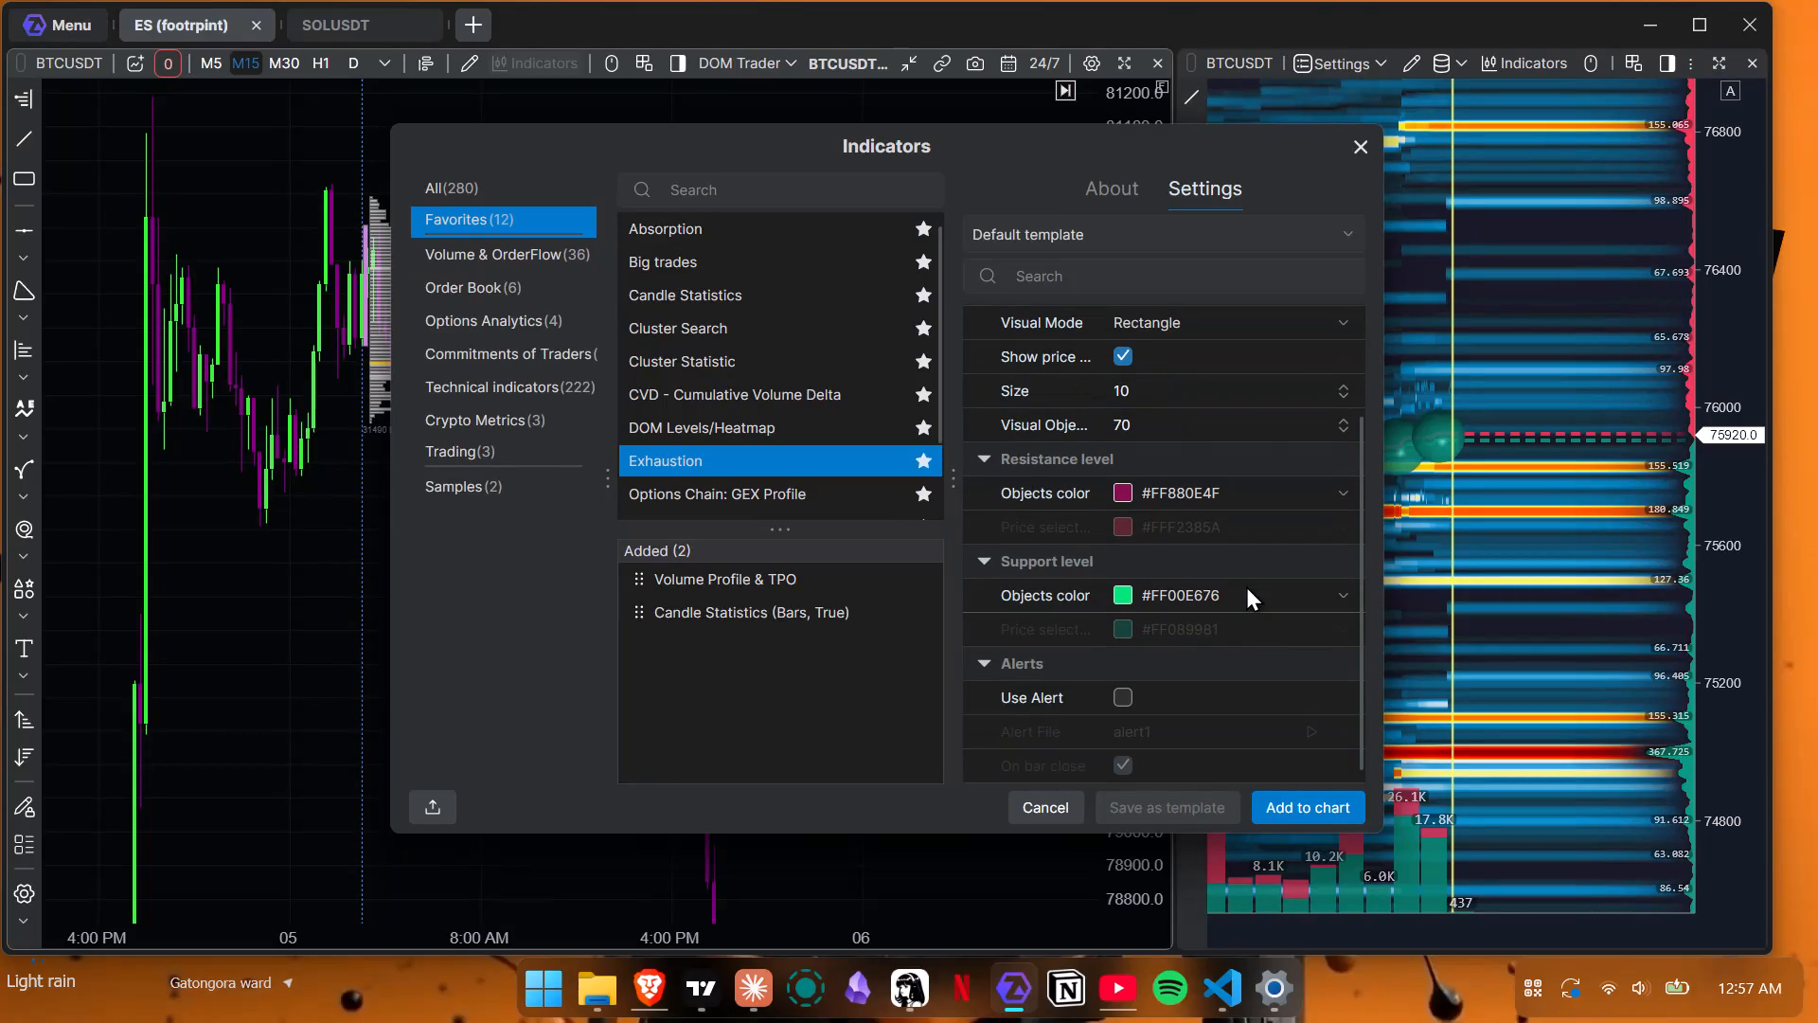
pyautogui.scroll(3, 1246, 585)
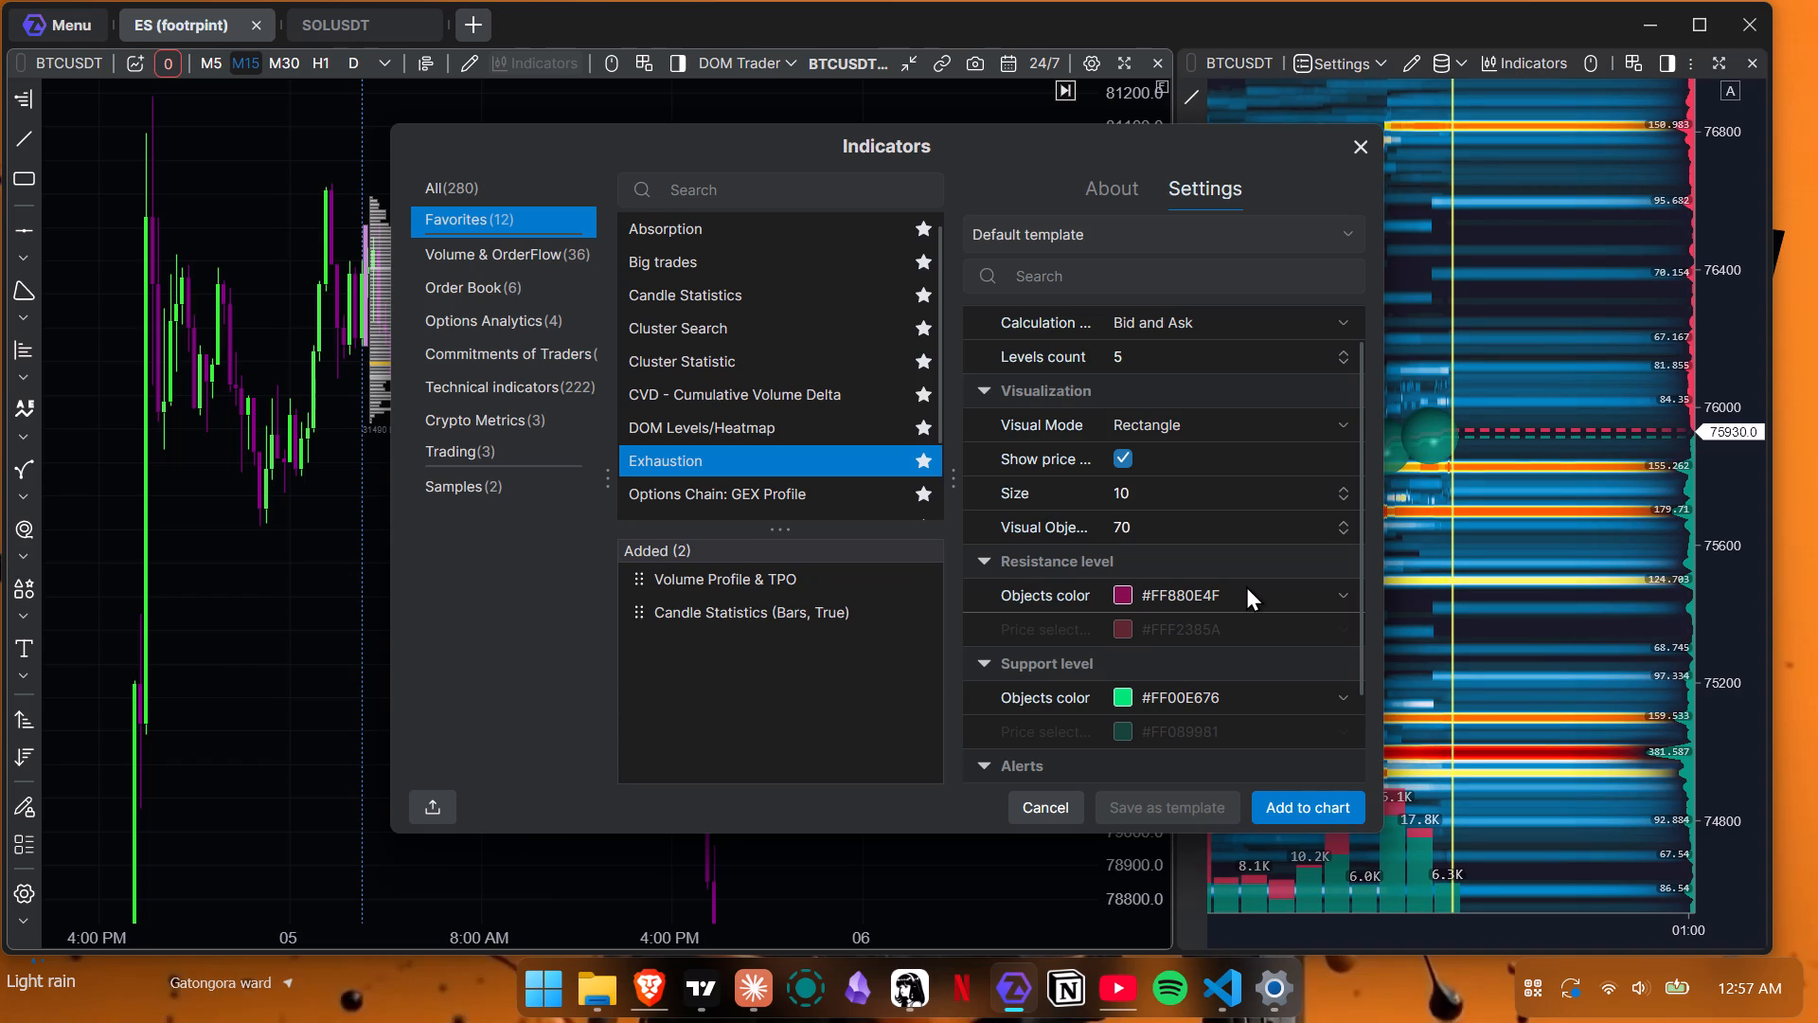
pyautogui.click(1341, 331)
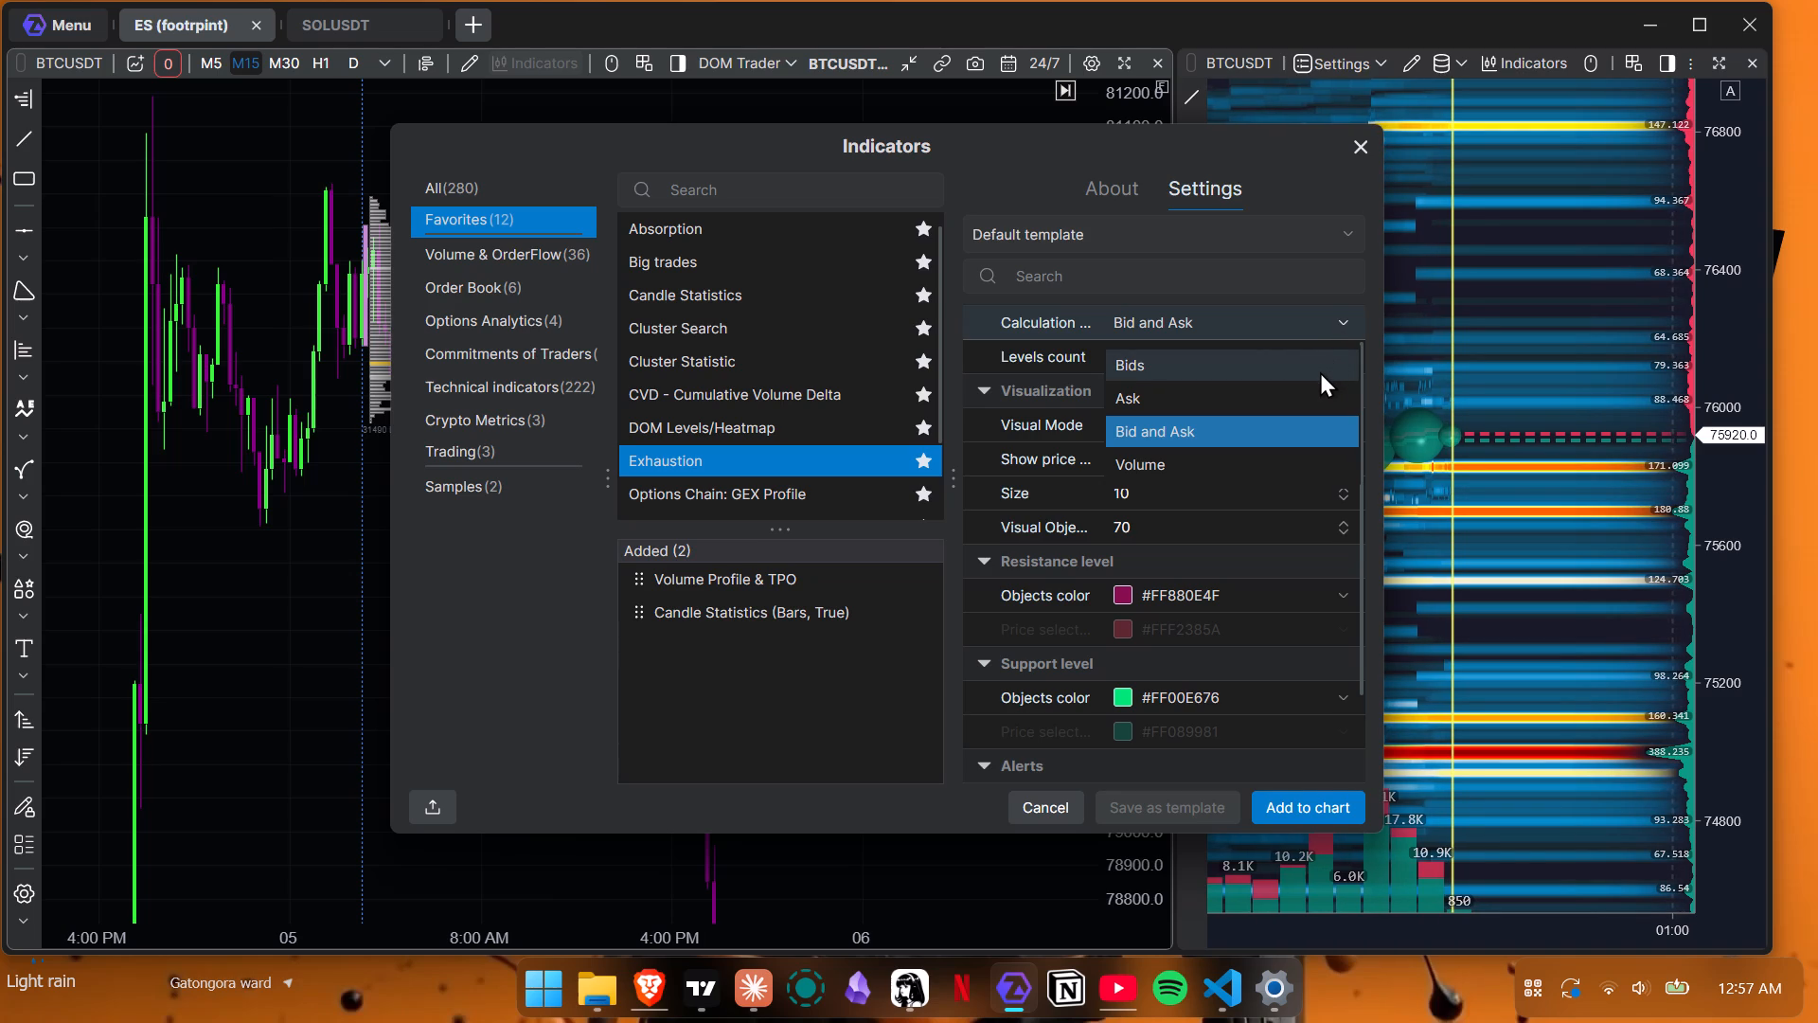
pyautogui.click(1277, 461)
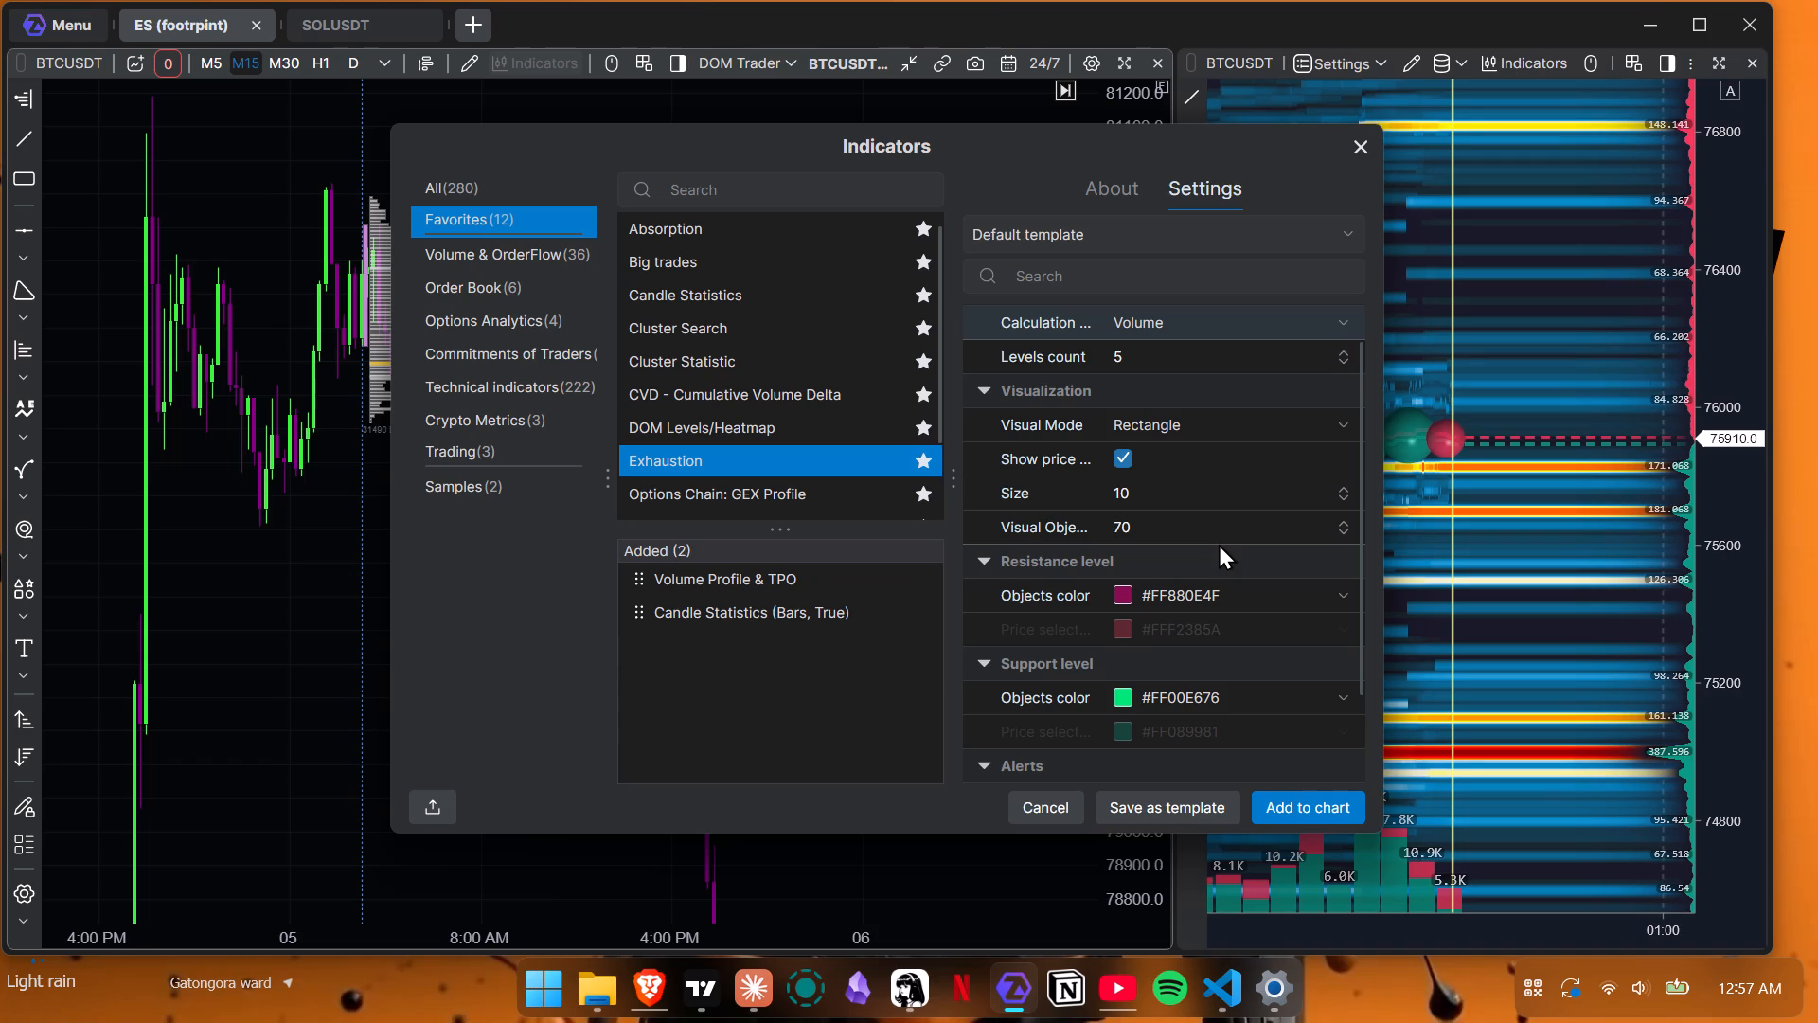
pyautogui.scroll(-1, 1219, 544)
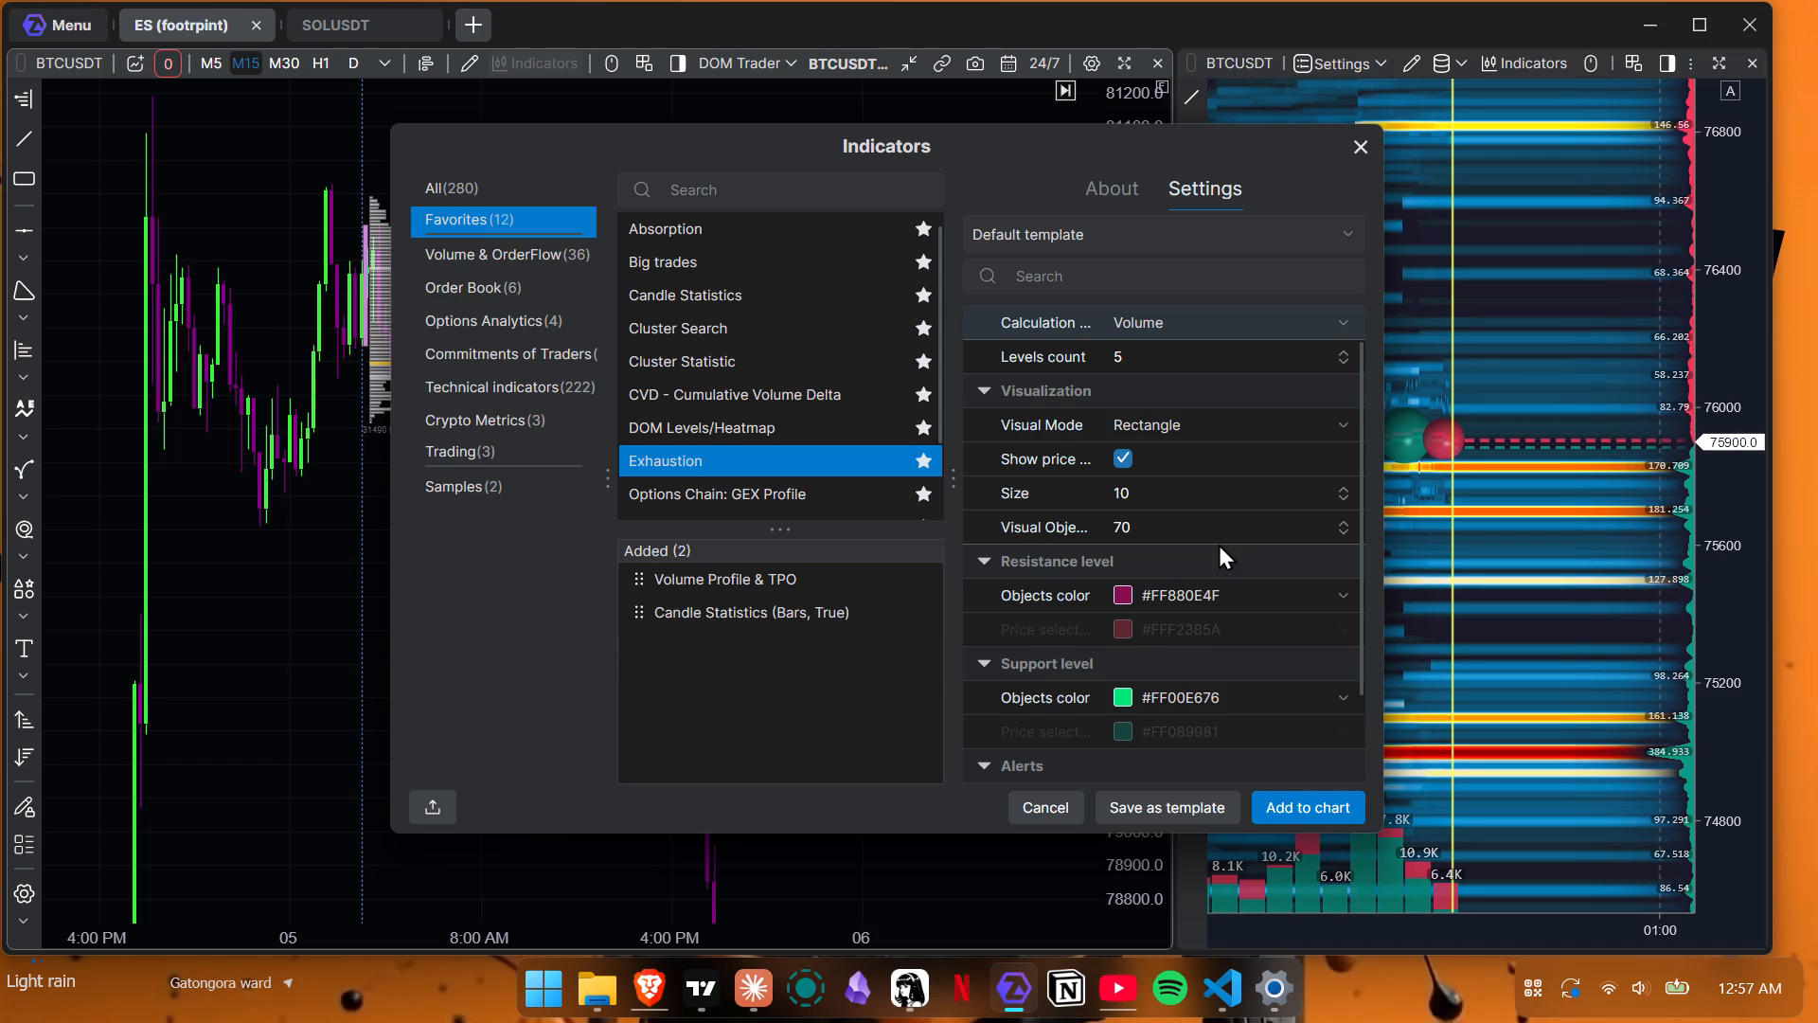
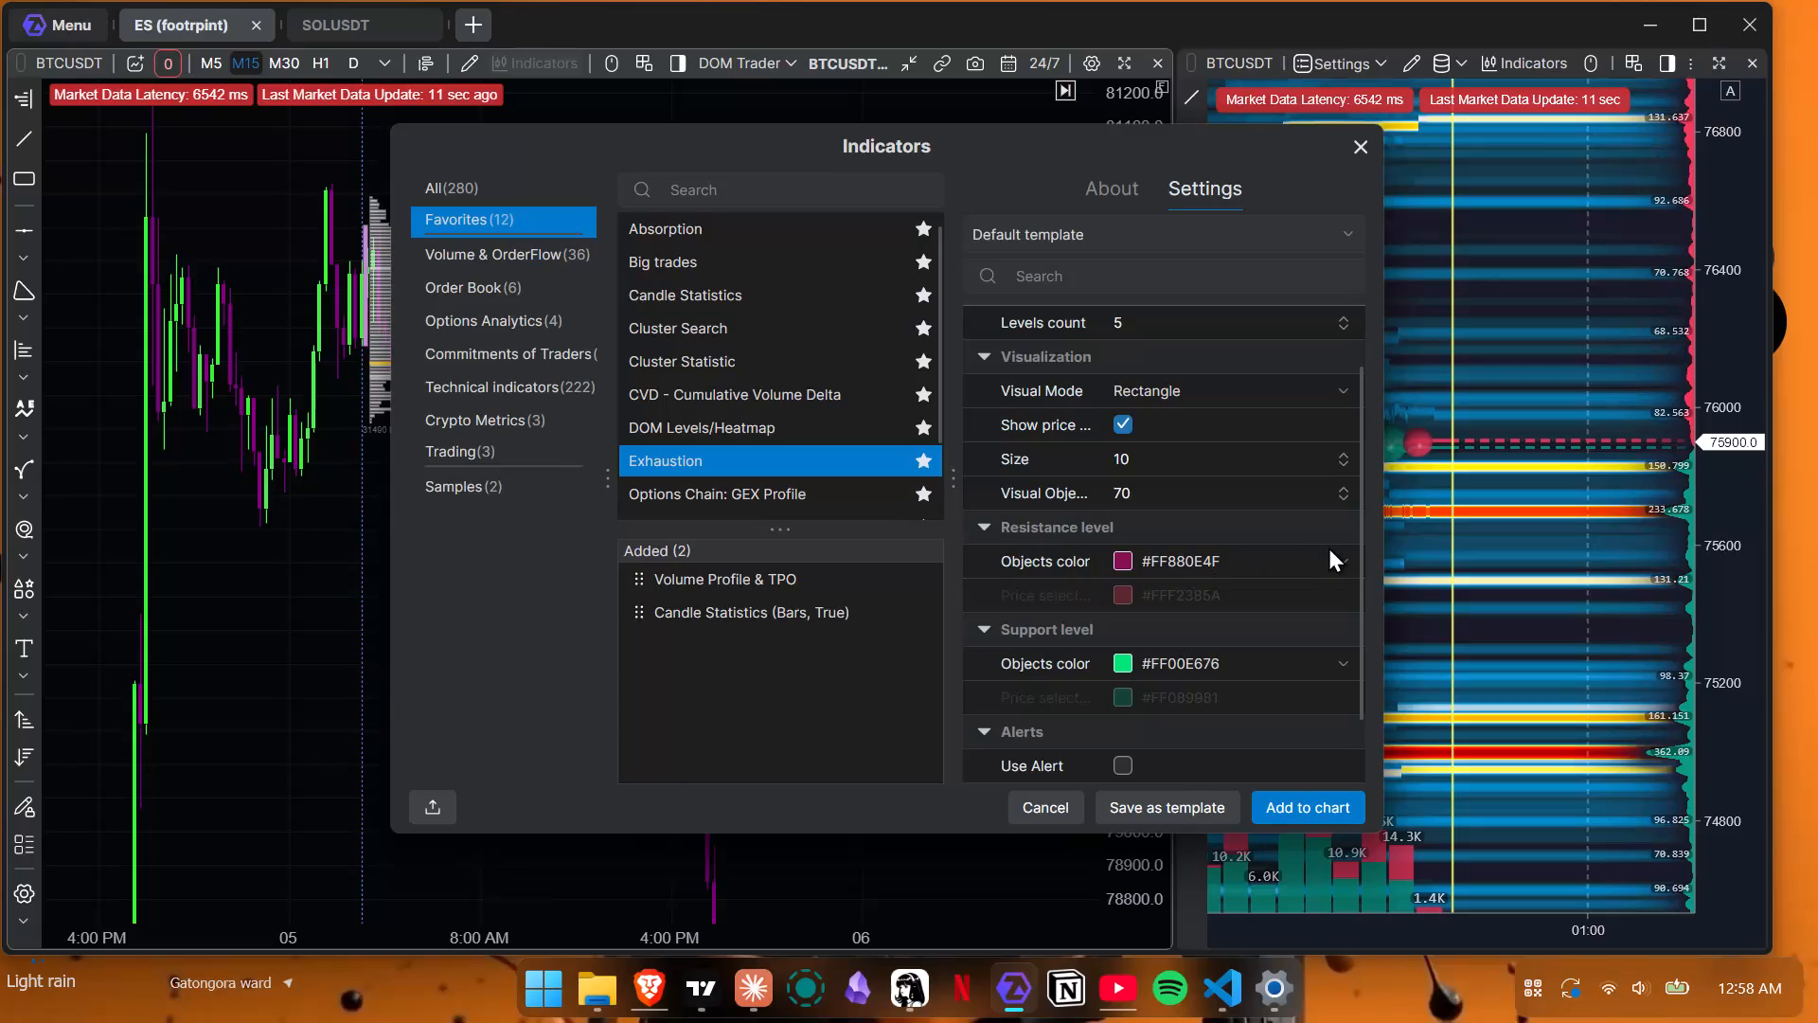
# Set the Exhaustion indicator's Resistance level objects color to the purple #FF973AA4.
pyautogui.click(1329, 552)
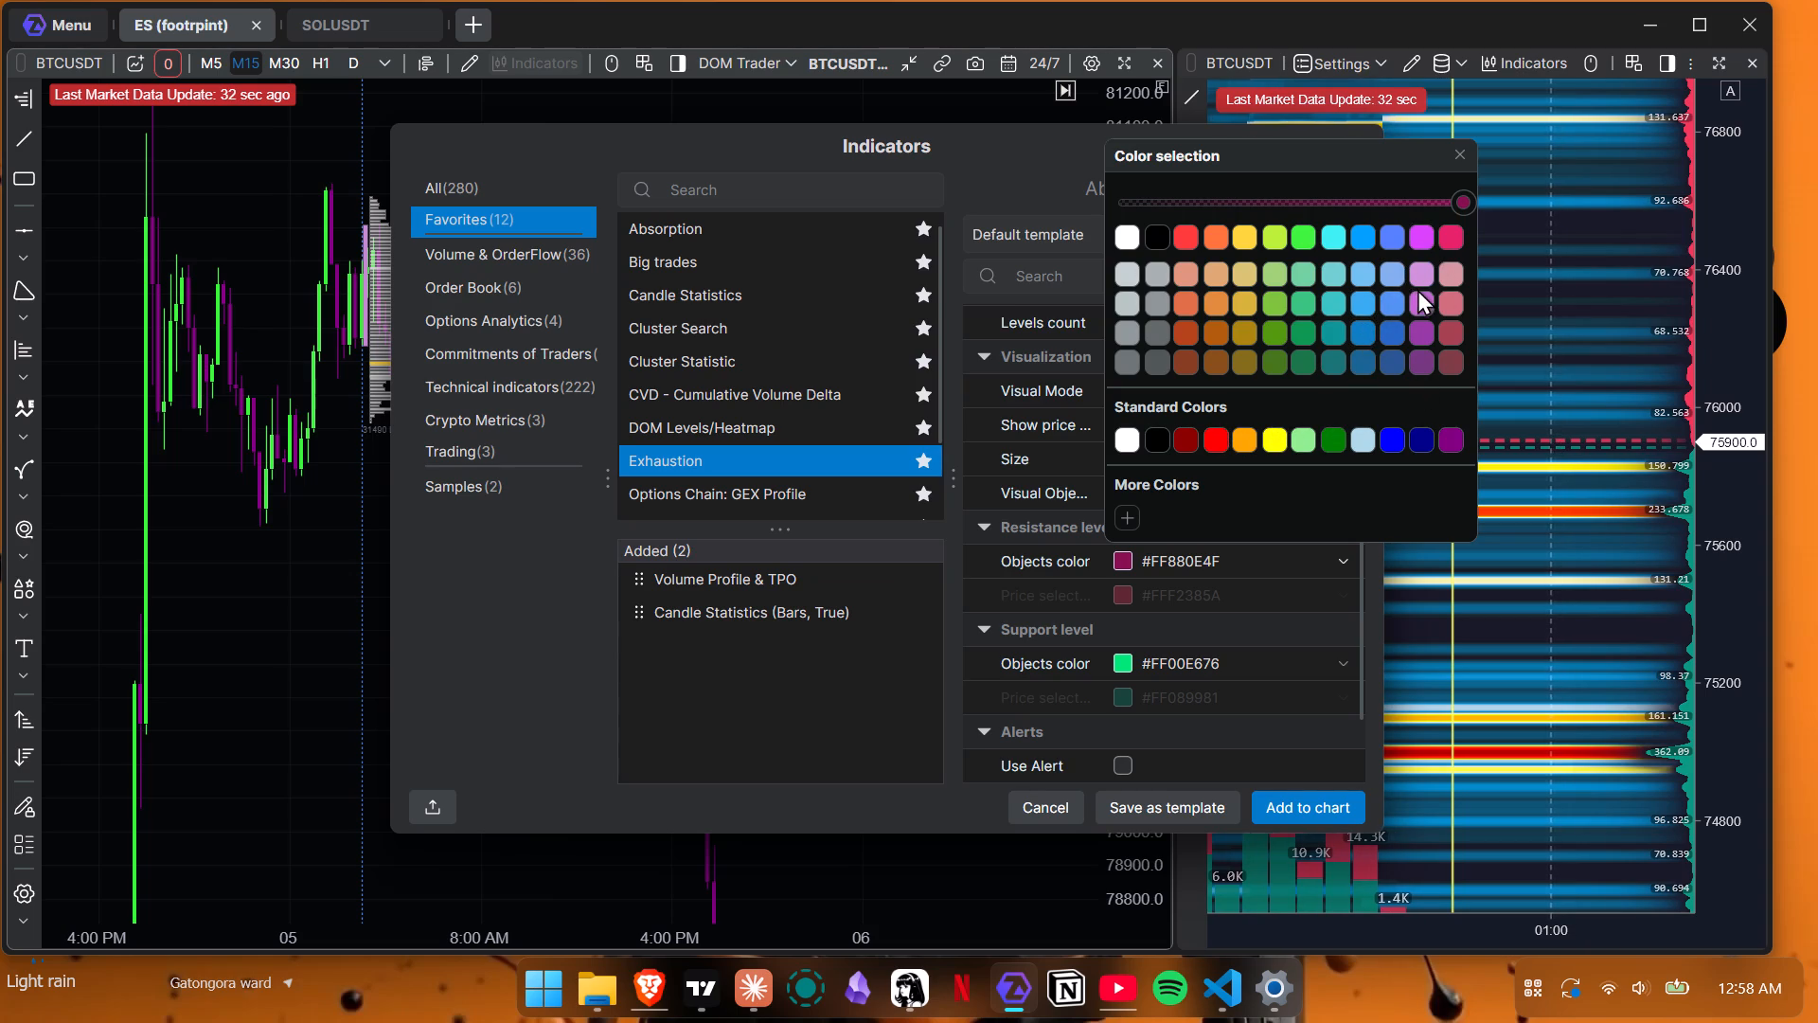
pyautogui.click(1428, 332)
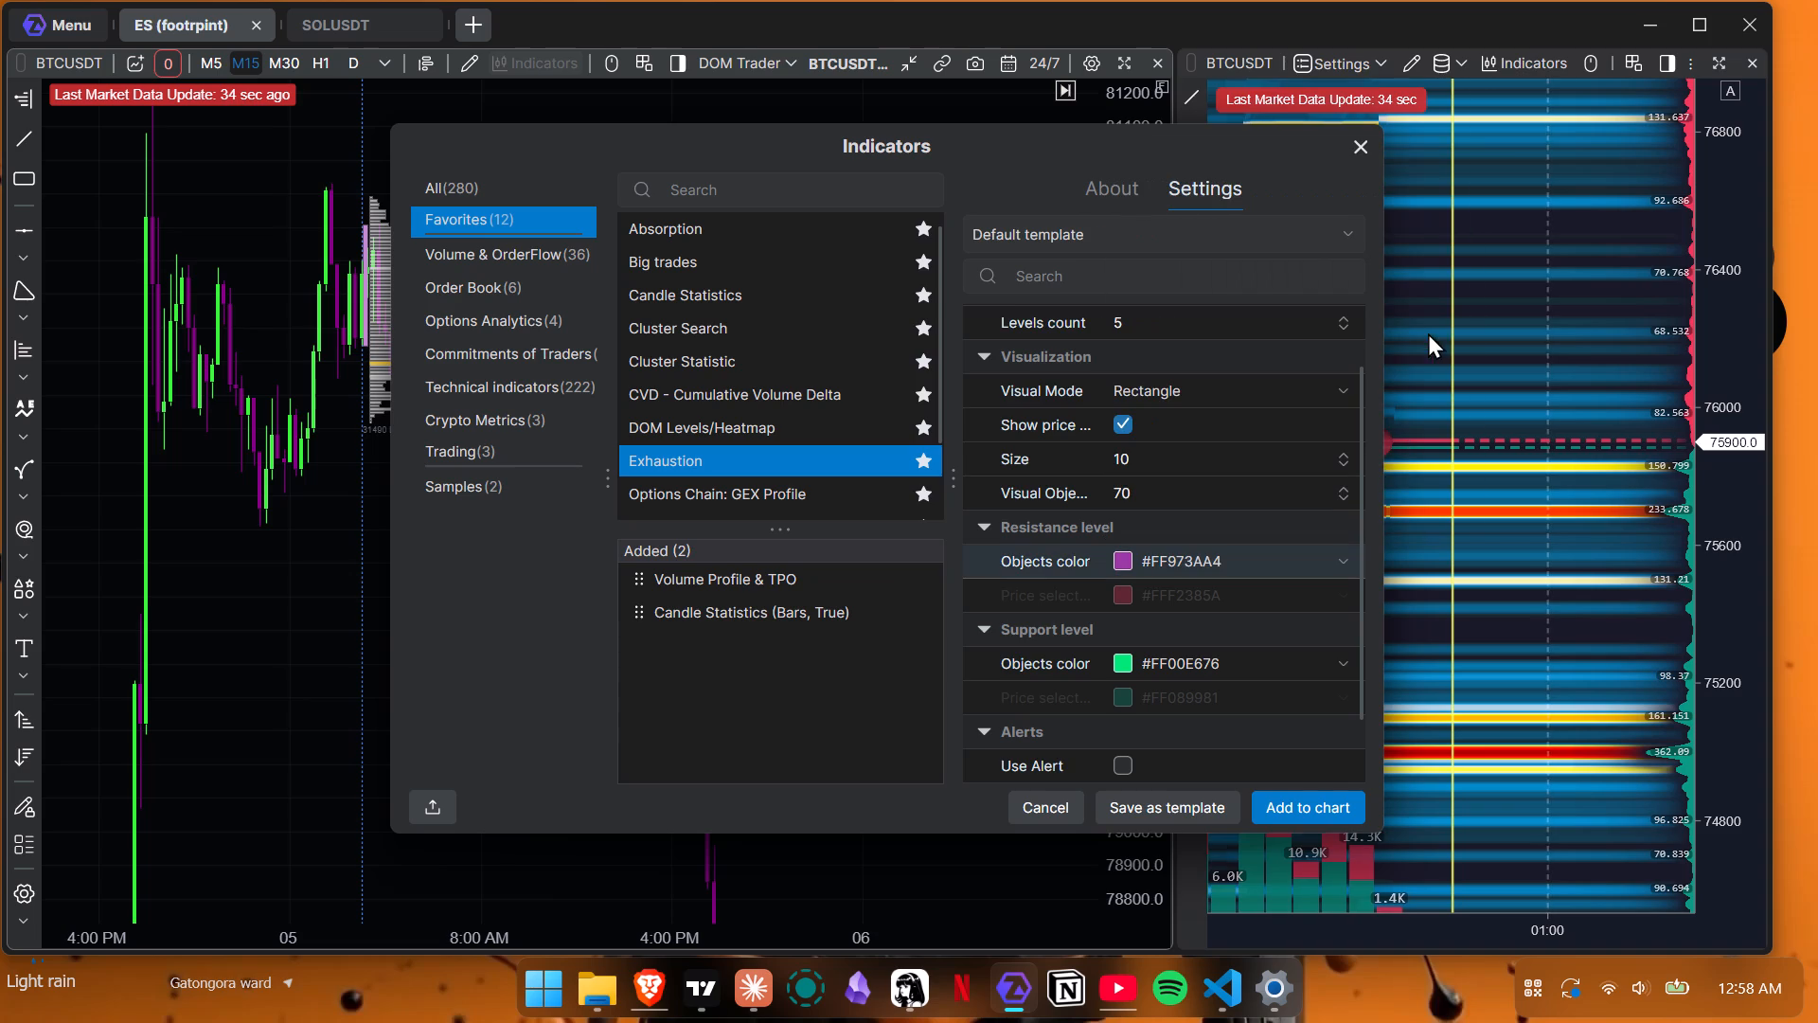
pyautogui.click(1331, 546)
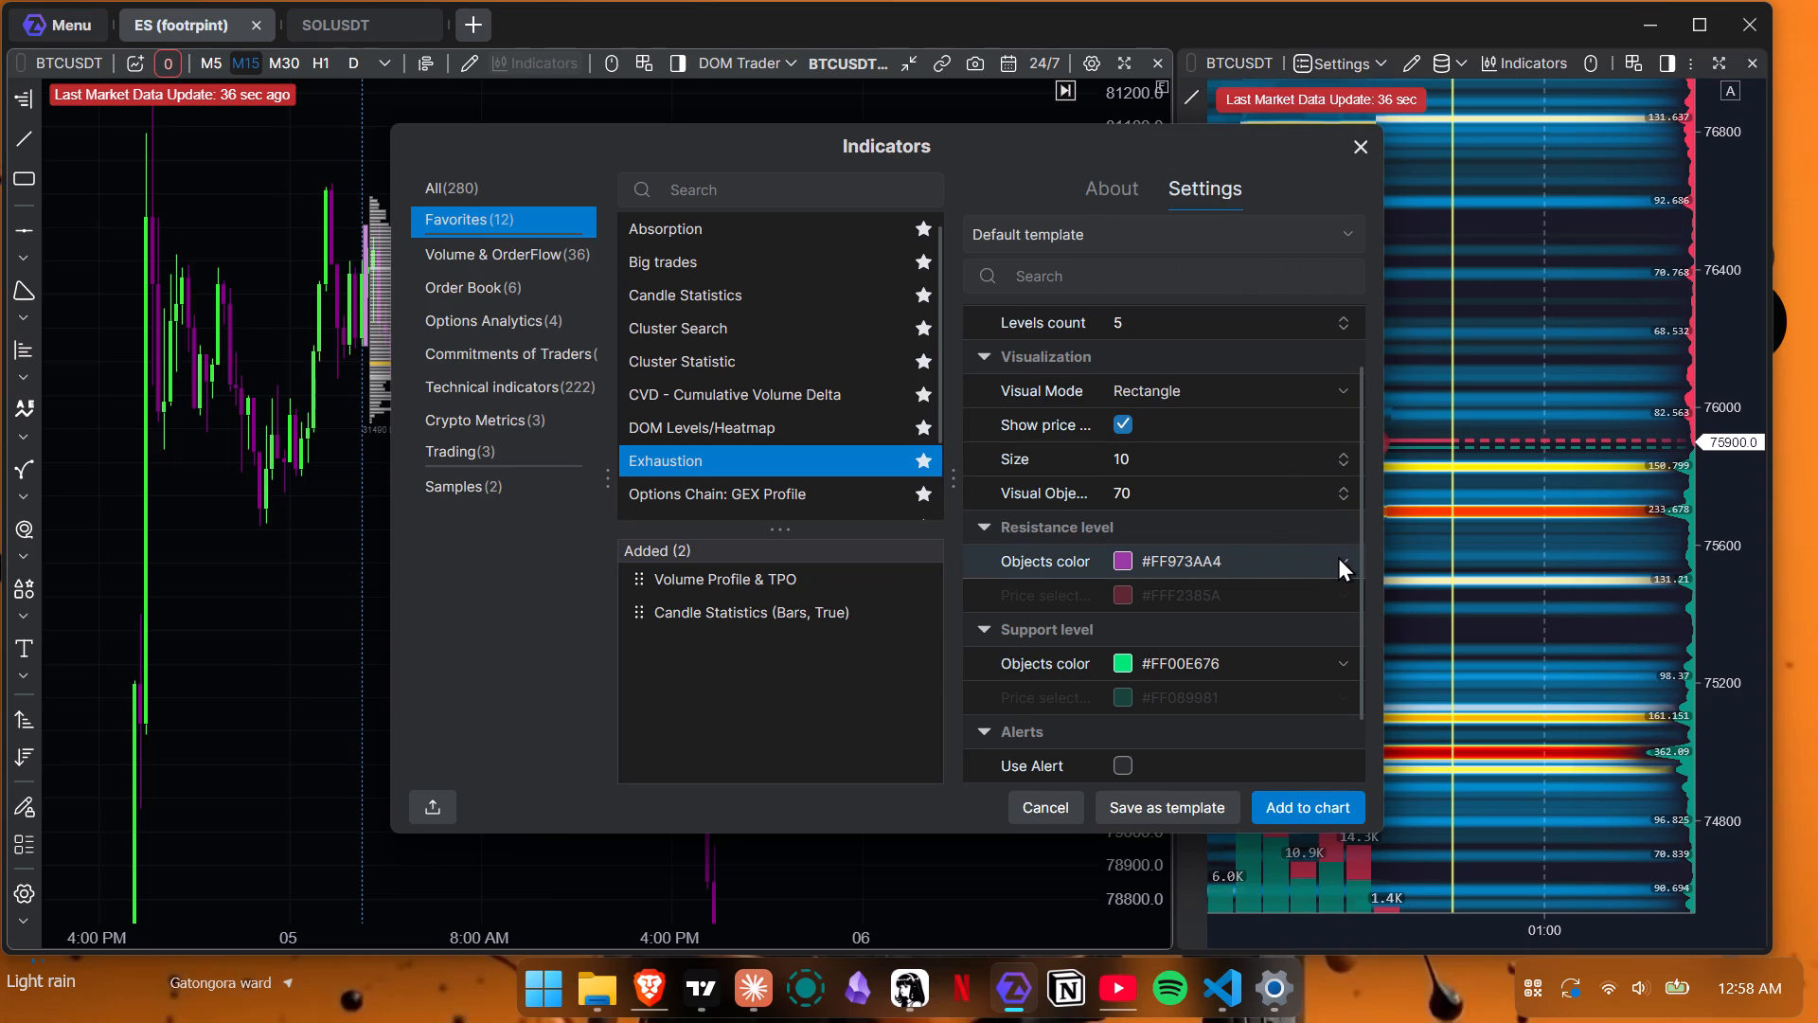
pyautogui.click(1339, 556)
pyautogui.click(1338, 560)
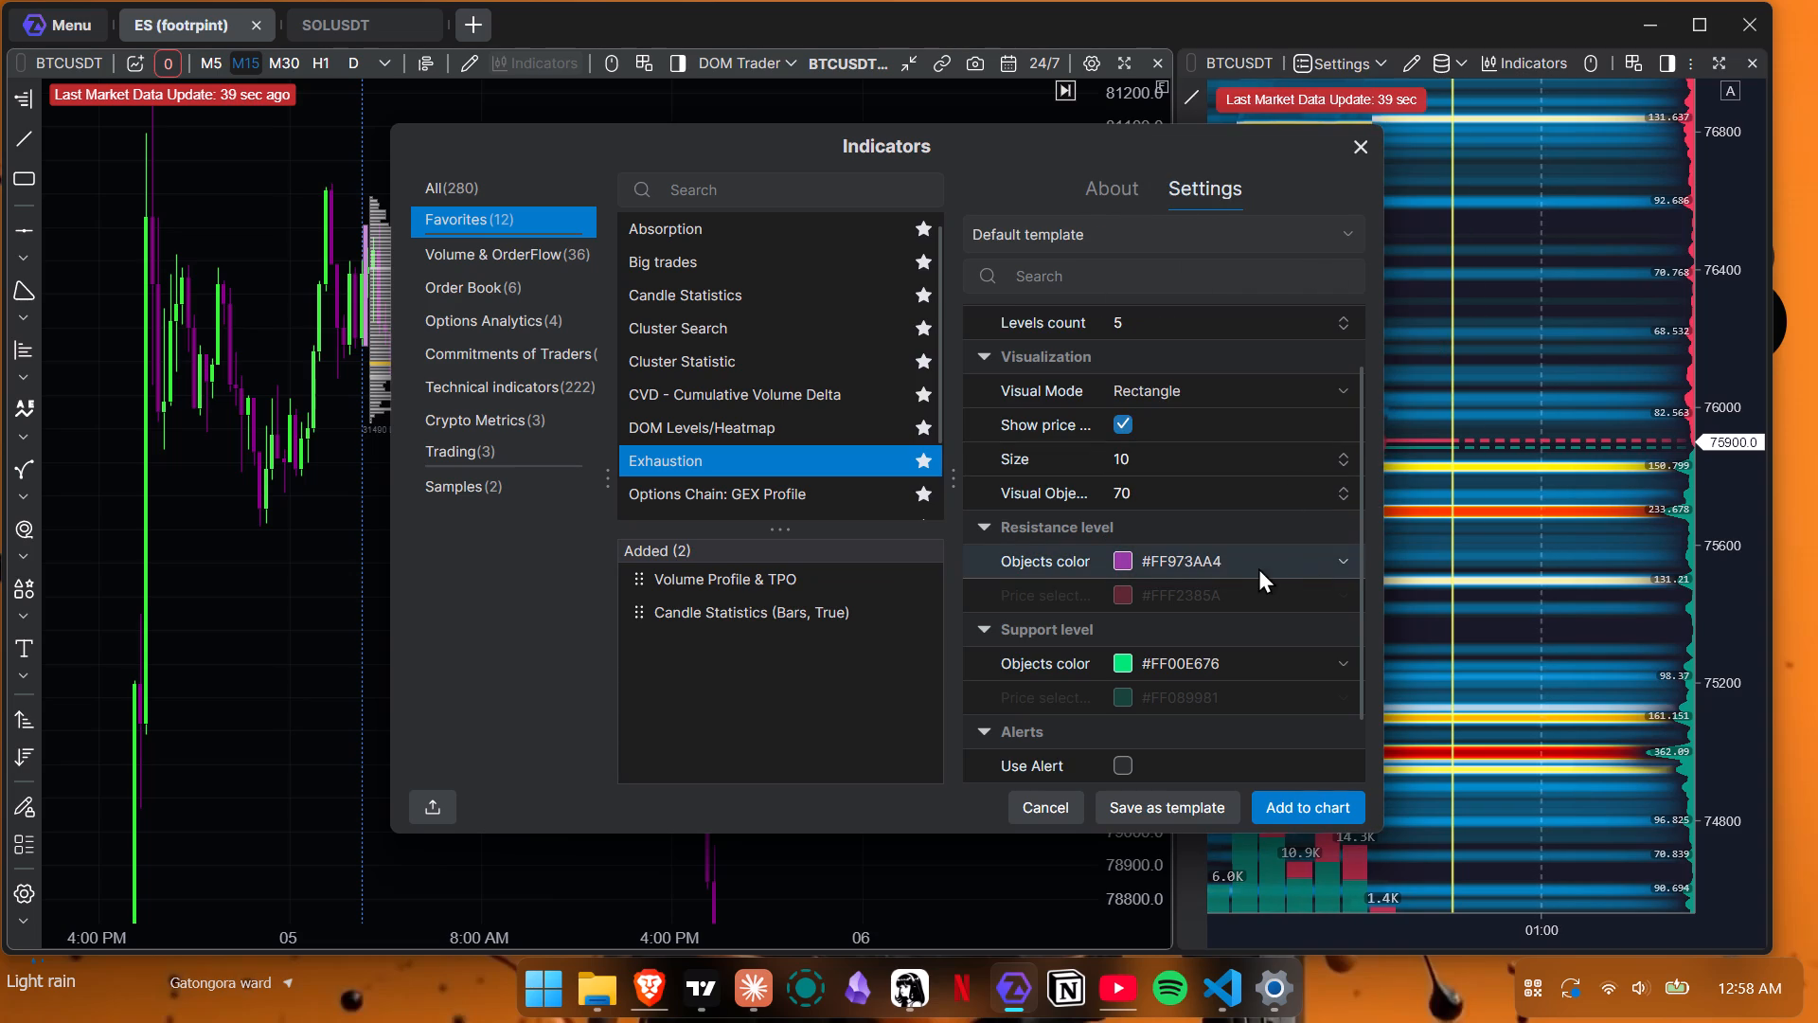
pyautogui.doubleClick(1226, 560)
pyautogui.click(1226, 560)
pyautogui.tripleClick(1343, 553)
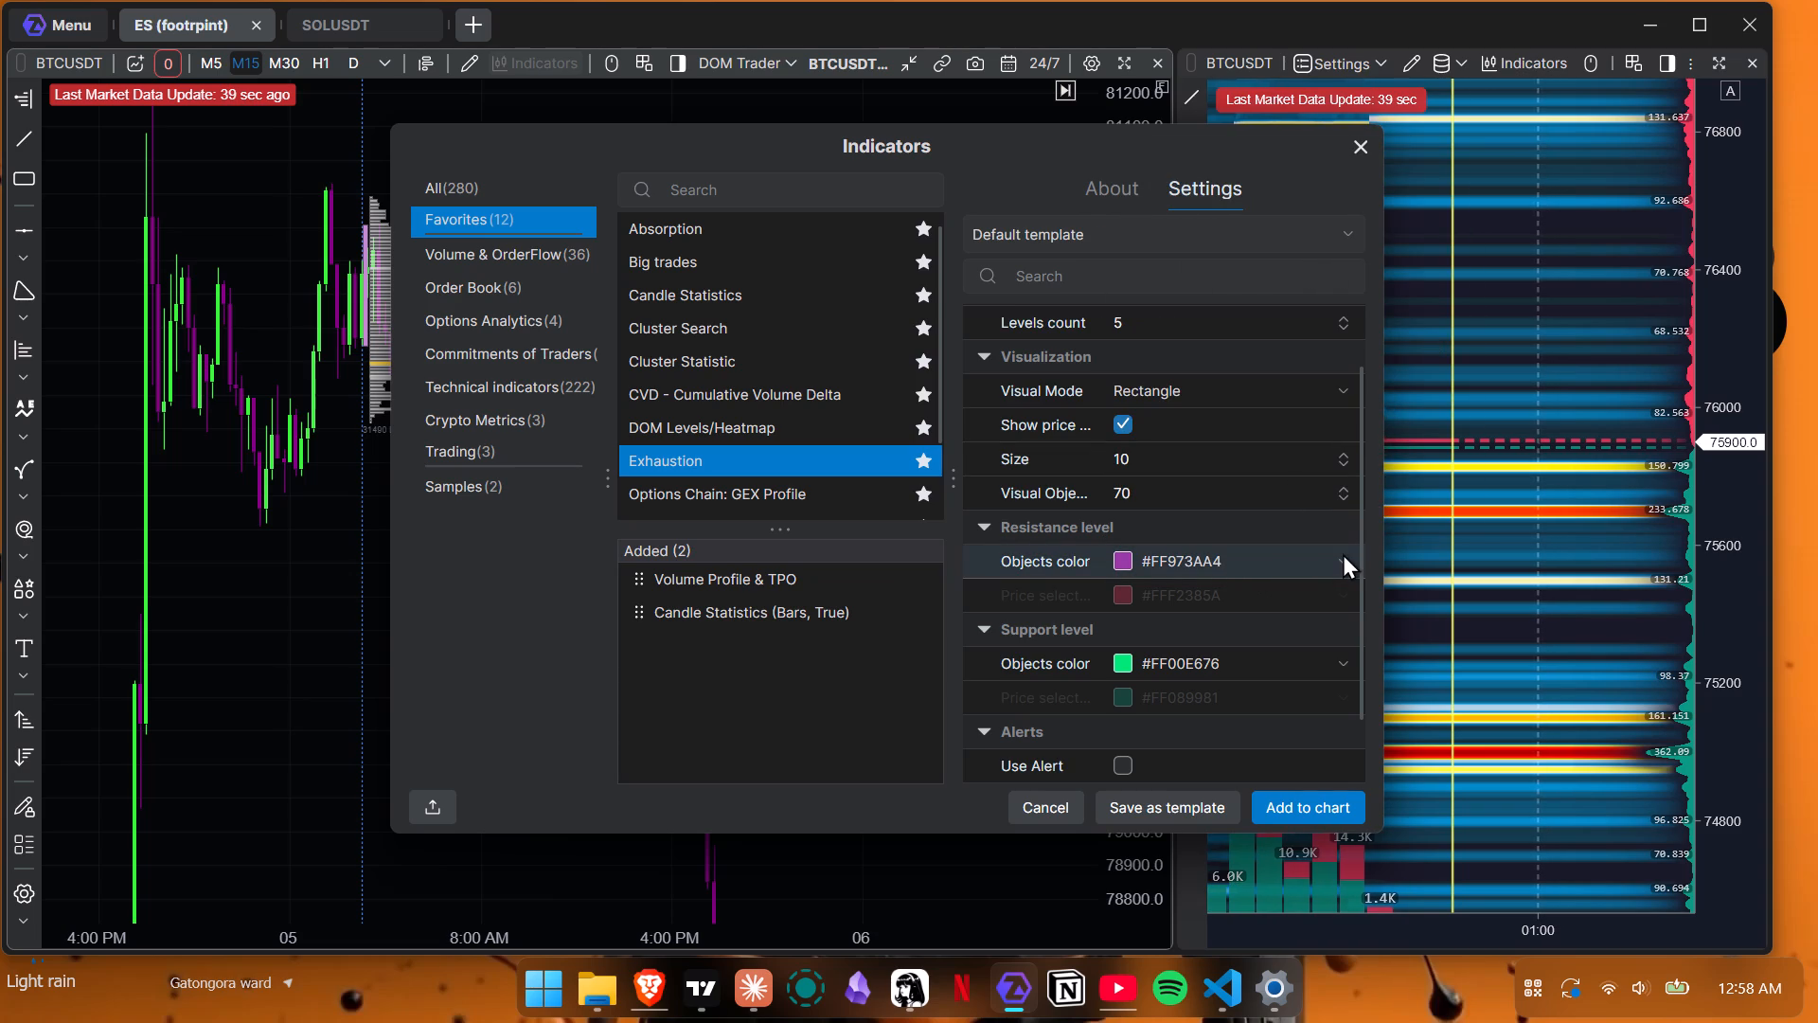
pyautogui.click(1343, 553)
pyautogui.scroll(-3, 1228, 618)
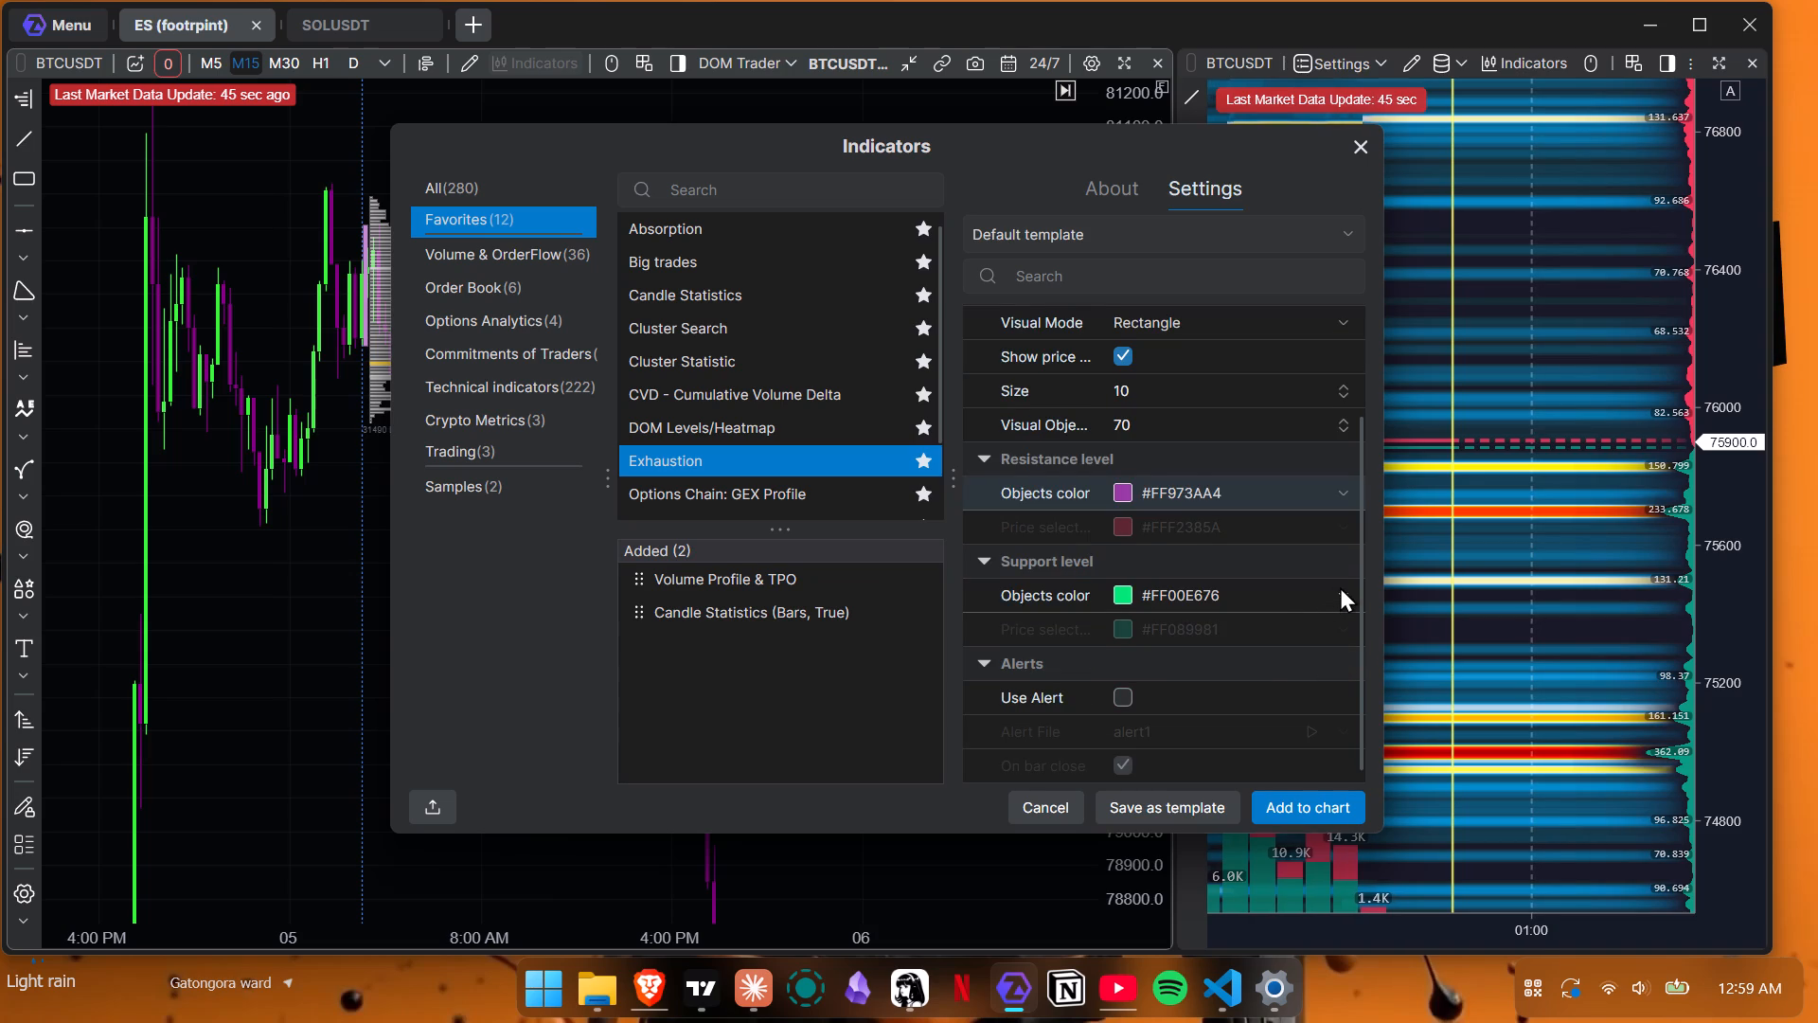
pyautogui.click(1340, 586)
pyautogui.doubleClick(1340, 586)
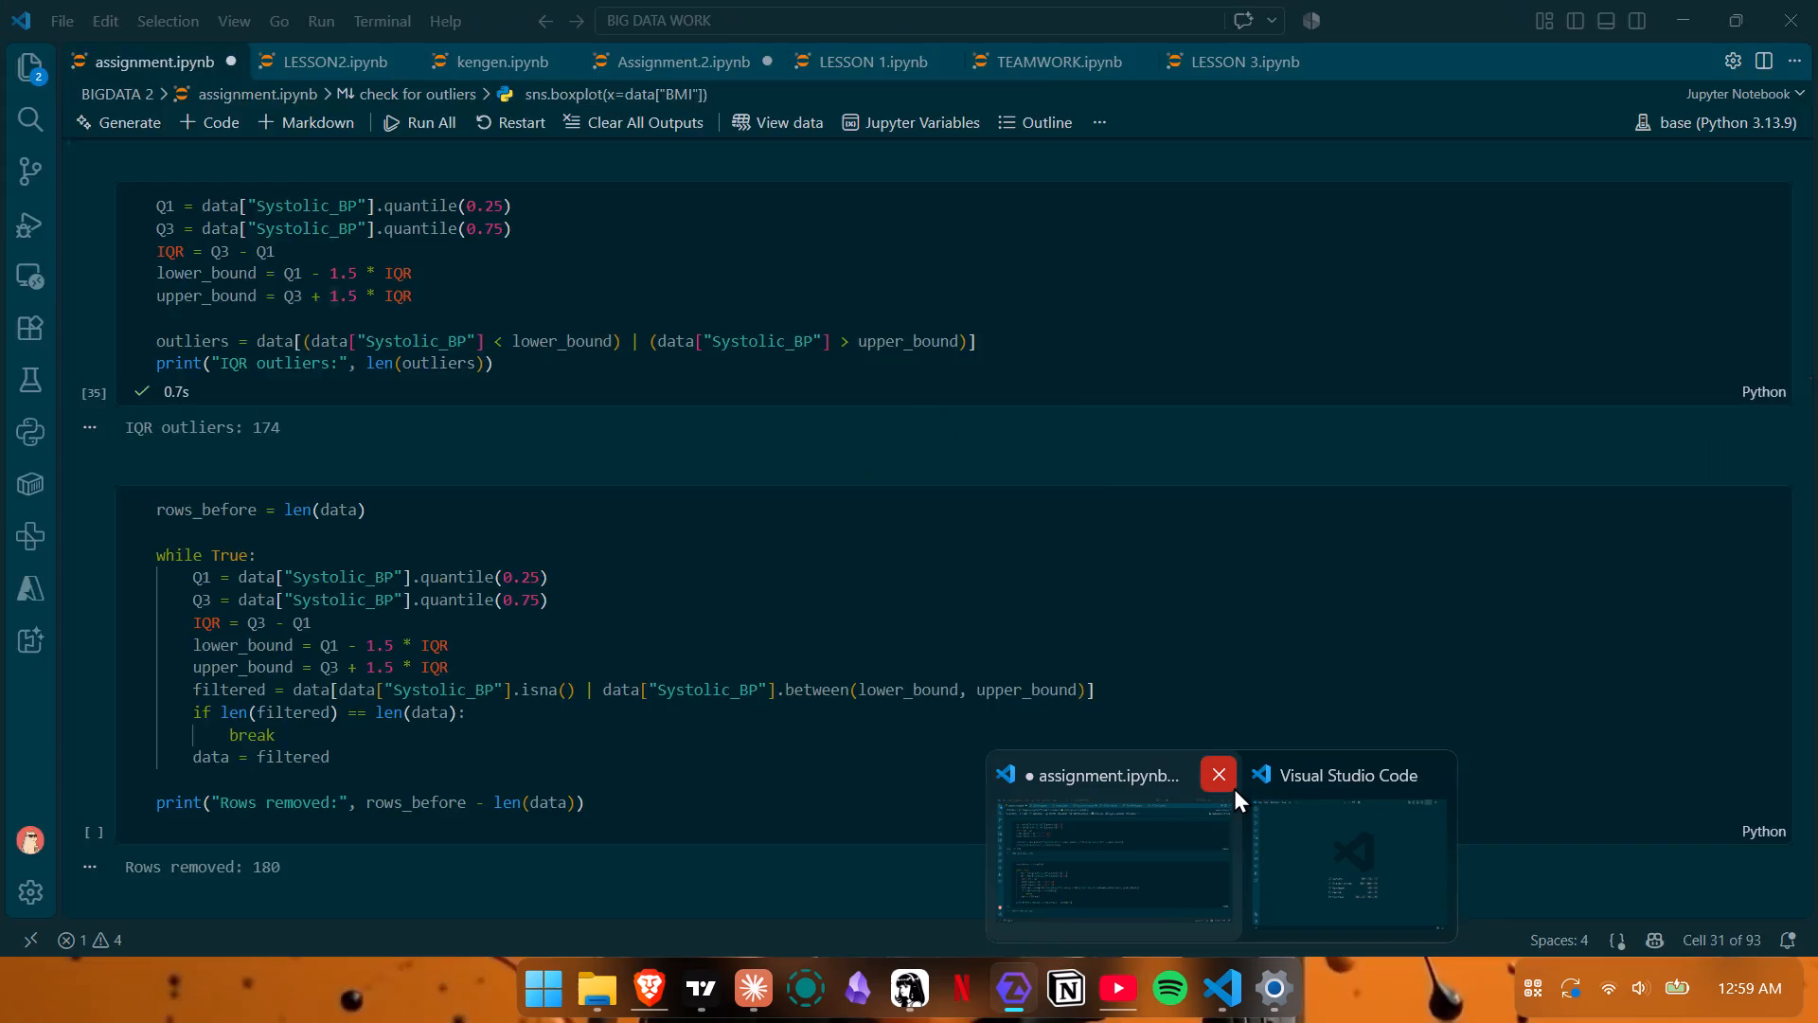
# Close the Visual Studio Code window holding the notebooks, saving all changes to Assignment.2.ipynb and assignment.ipynb.
pyautogui.click(1234, 787)
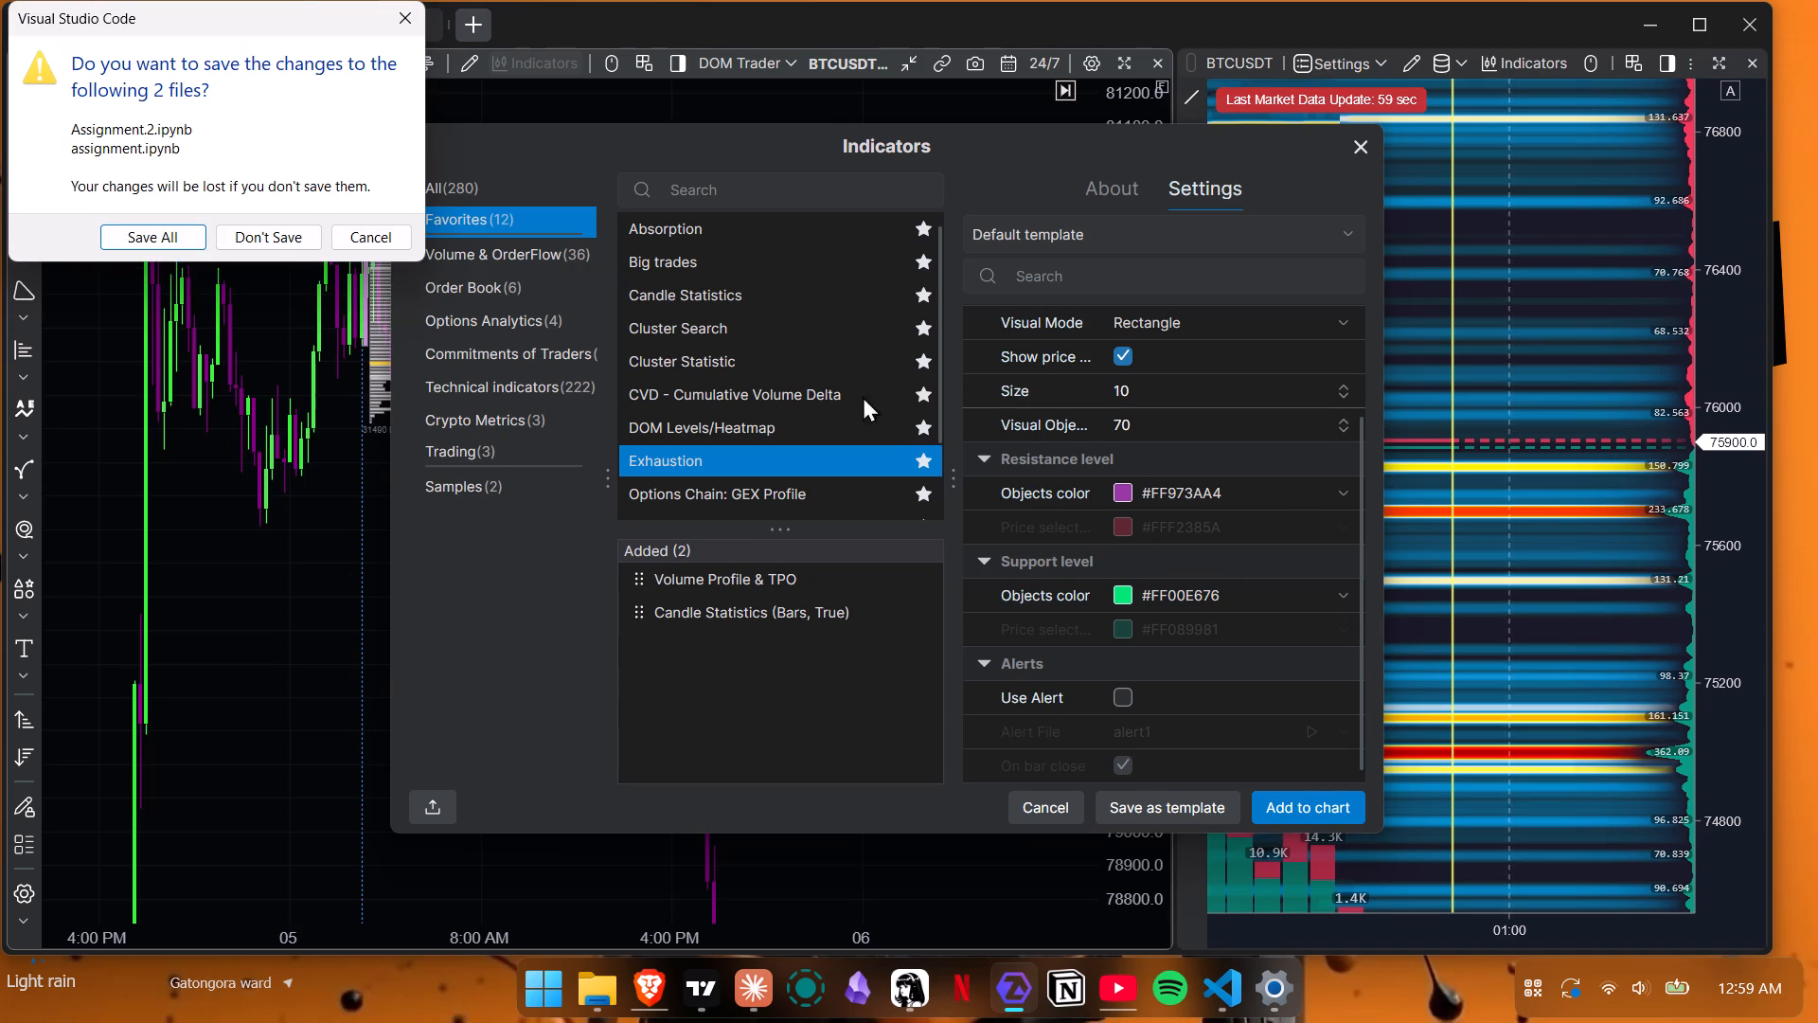
pyautogui.click(176, 242)
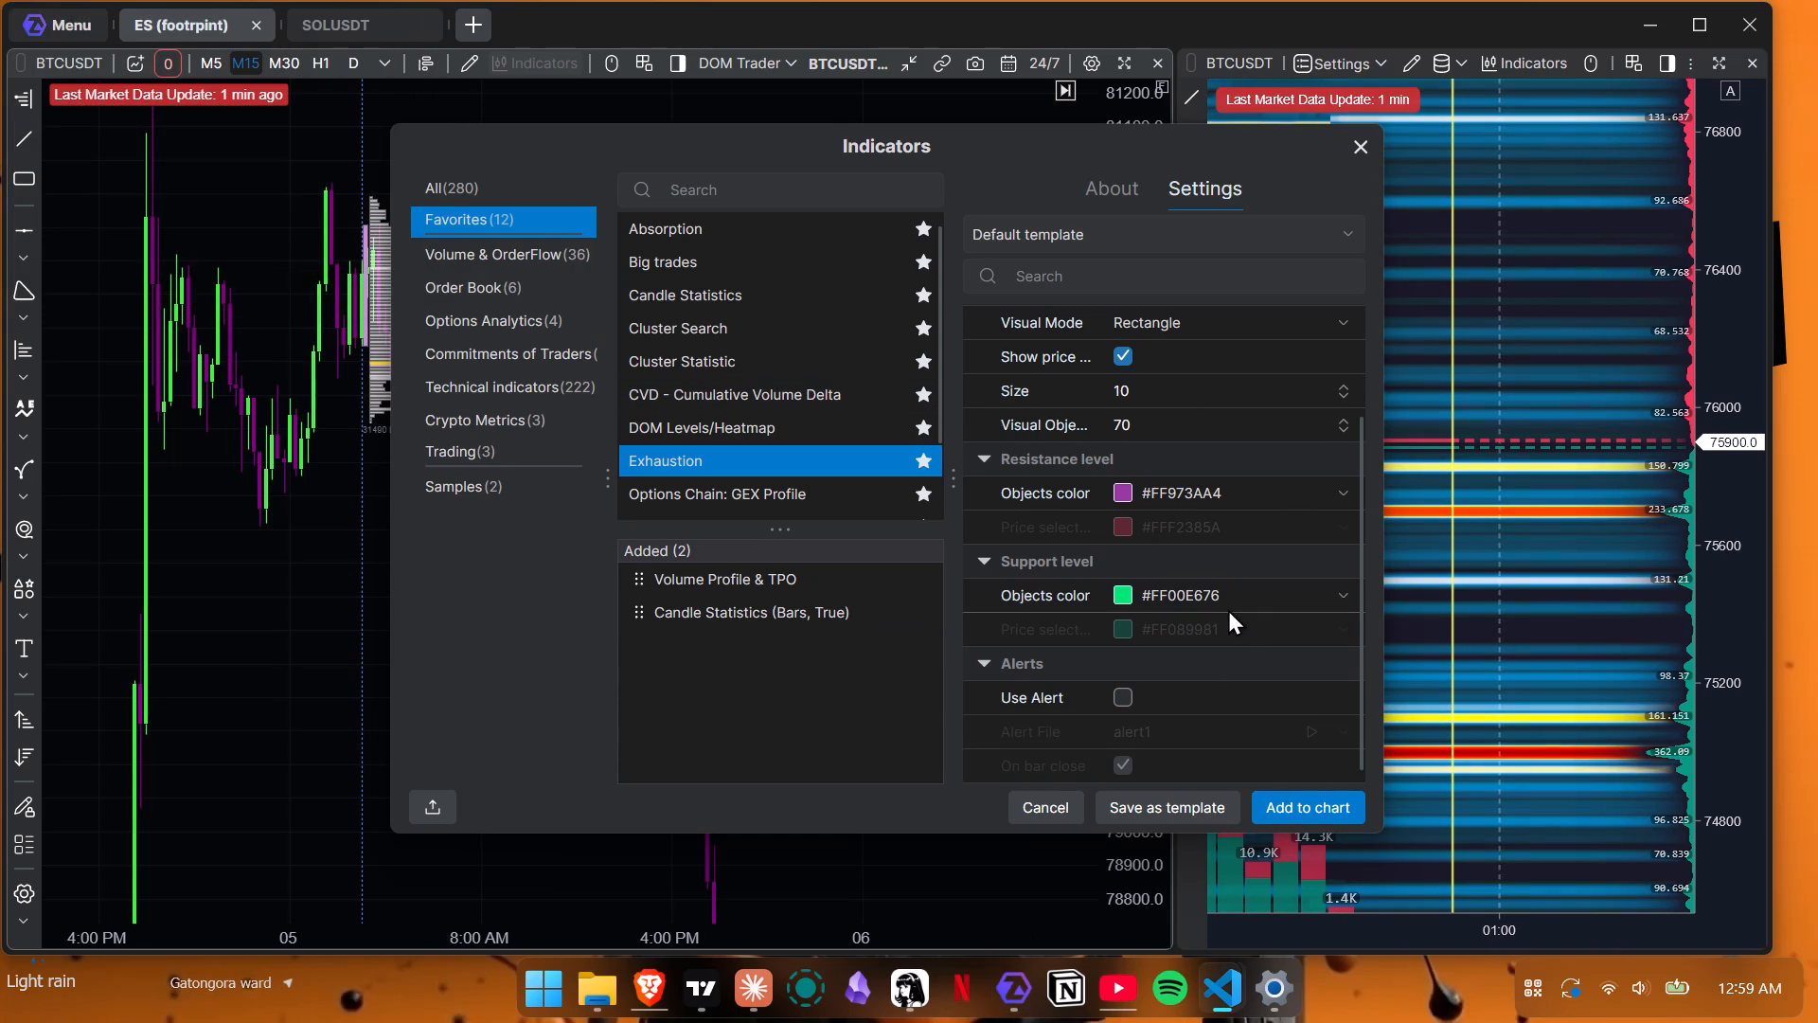
# Review the Exhaustion indicator's calculation, visualization, level color and alert settings, including the available calculation options.
pyautogui.scroll(-2, 1227, 609)
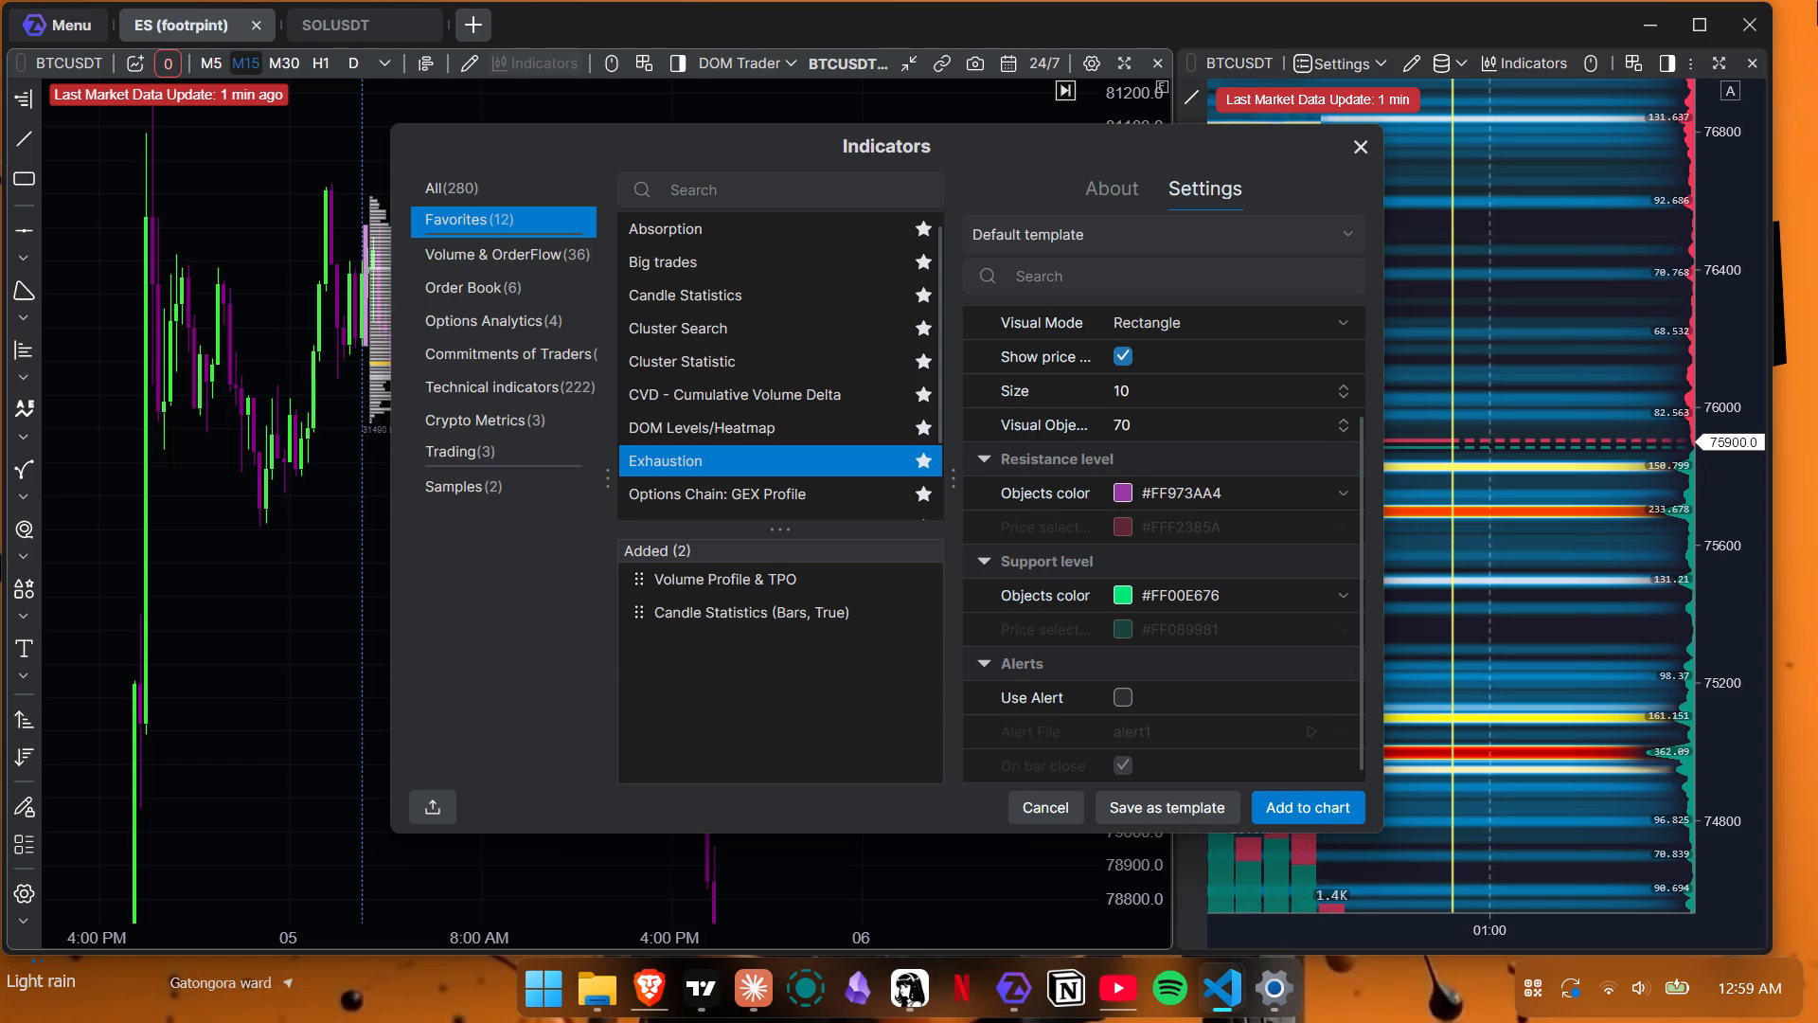
pyautogui.scroll(-1, 1252, 583)
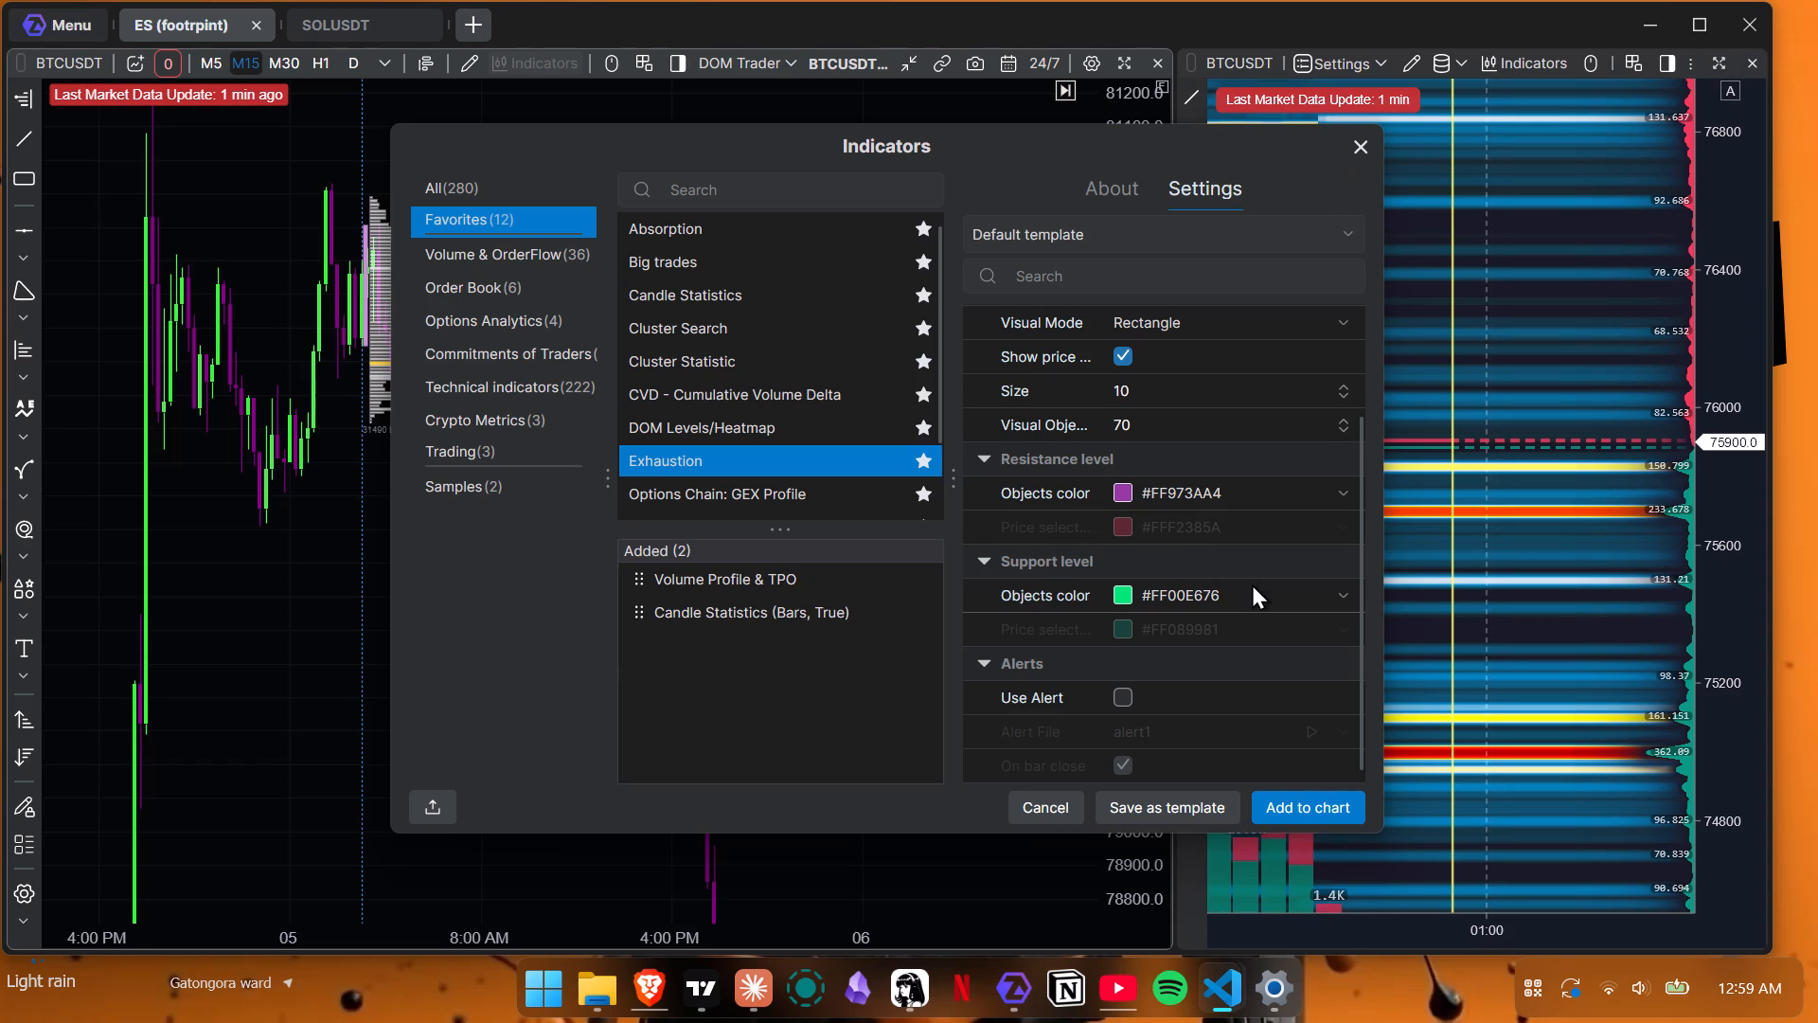
pyautogui.scroll(-1, 1252, 583)
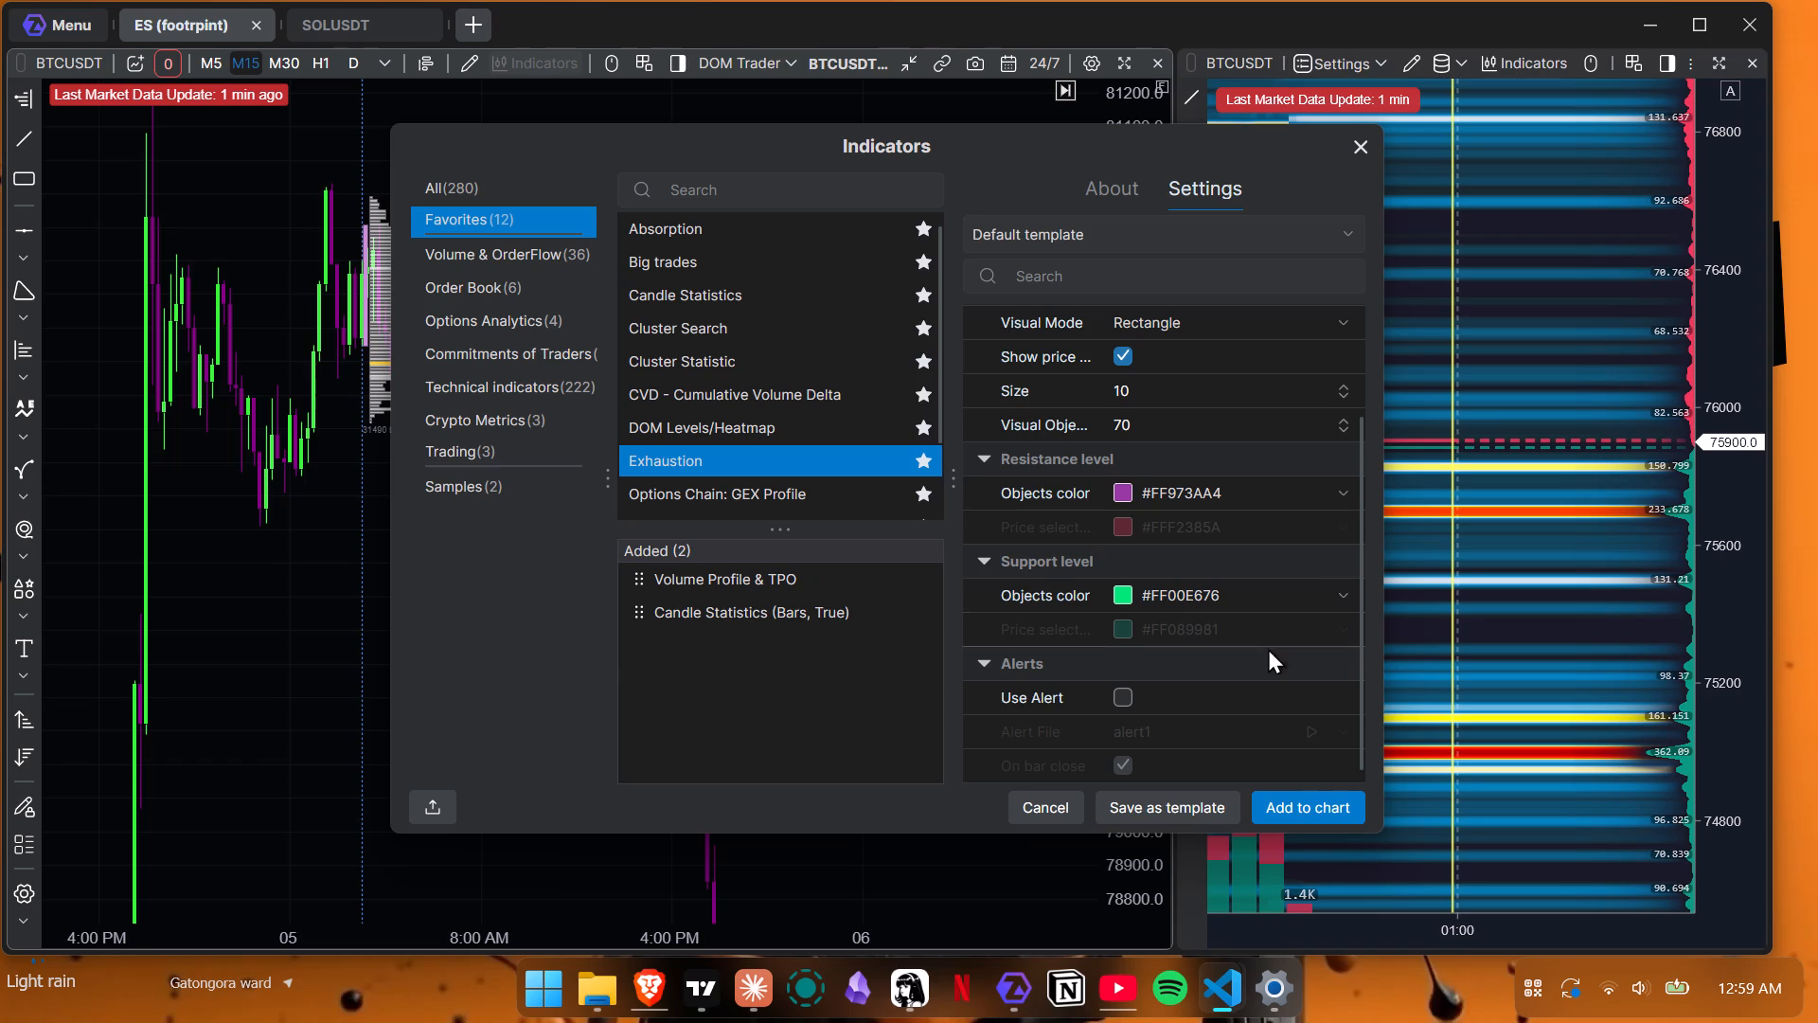
pyautogui.scroll(-6, 1196, 655)
pyautogui.scroll(2, 1196, 656)
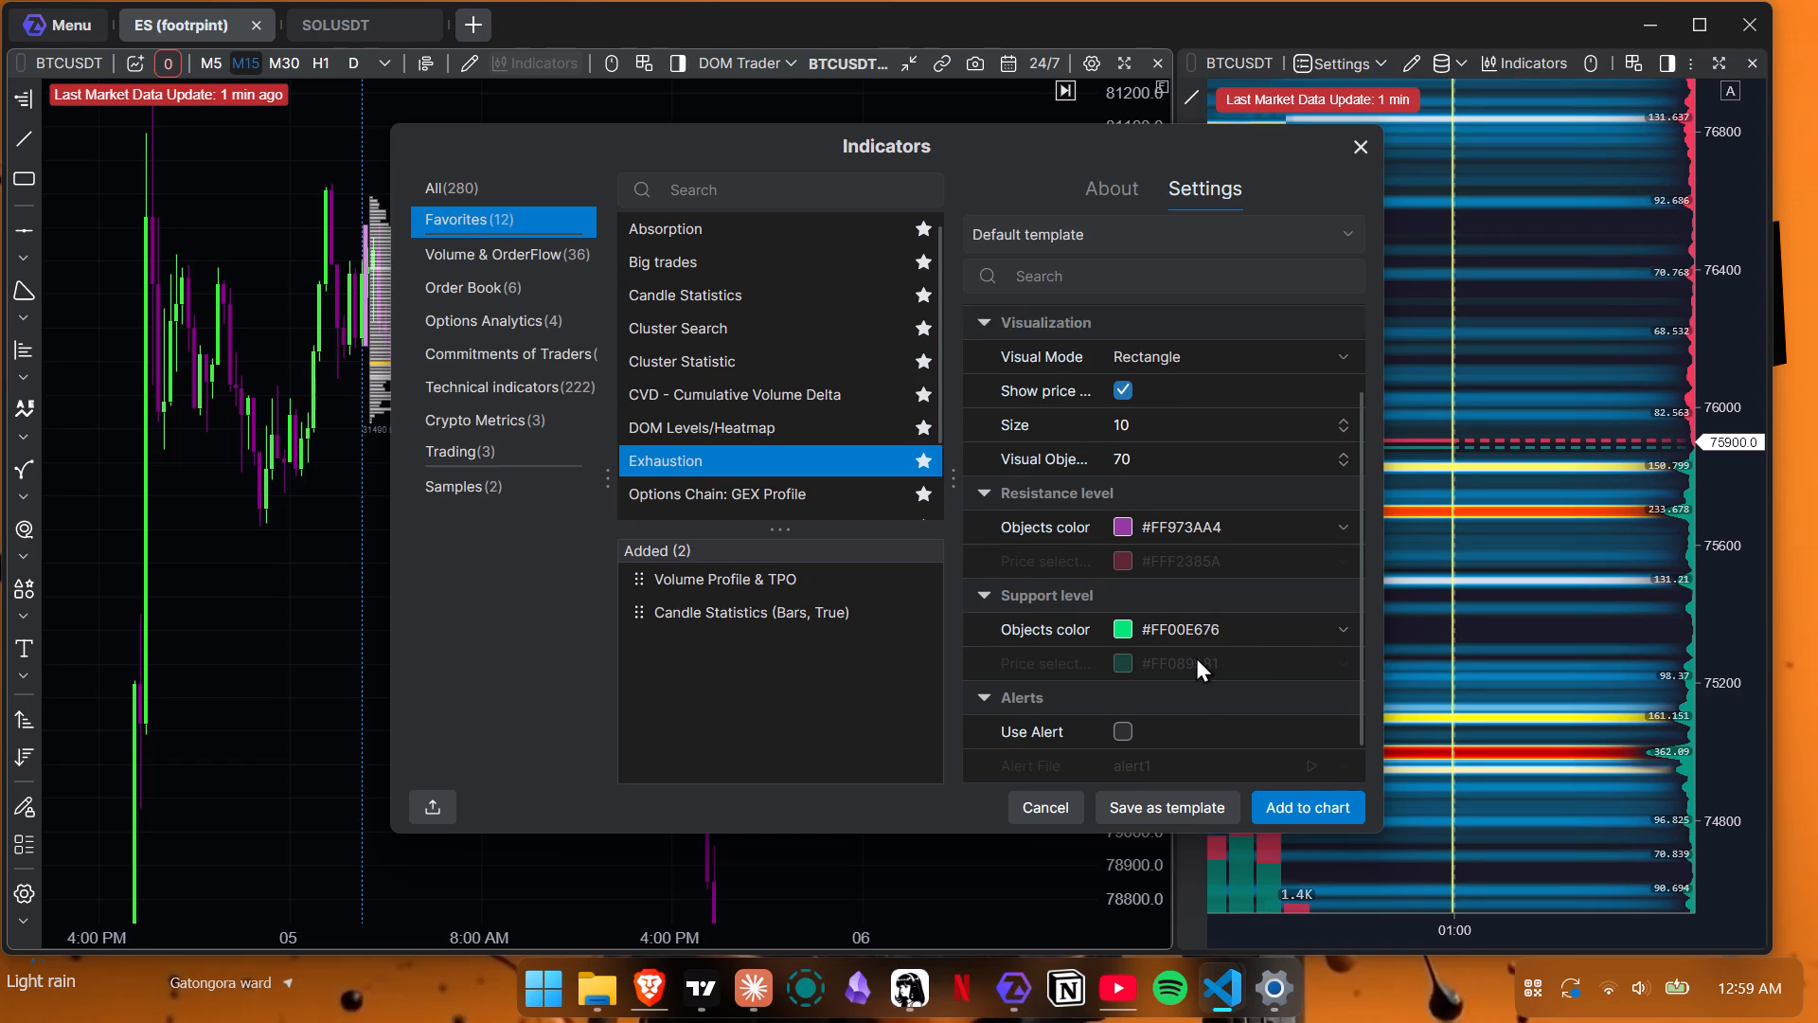
pyautogui.scroll(2, 1196, 656)
pyautogui.scroll(-4, 1196, 656)
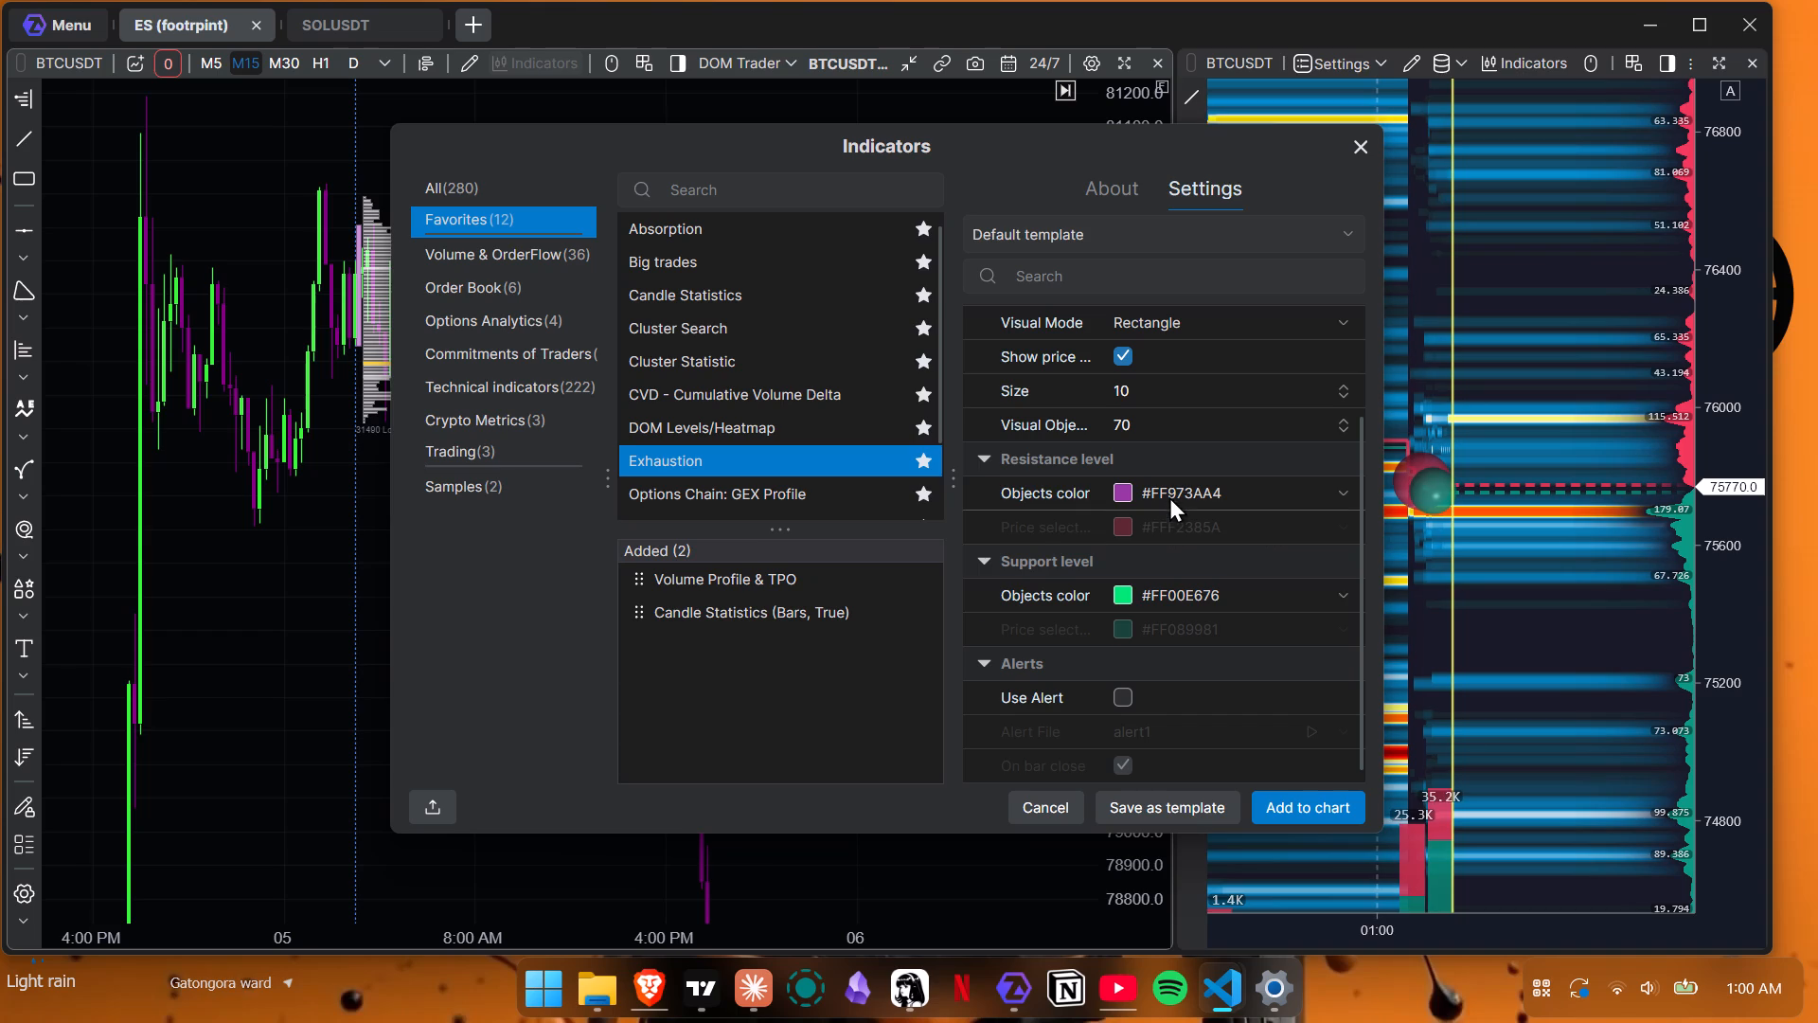
pyautogui.scroll(-4, 1196, 555)
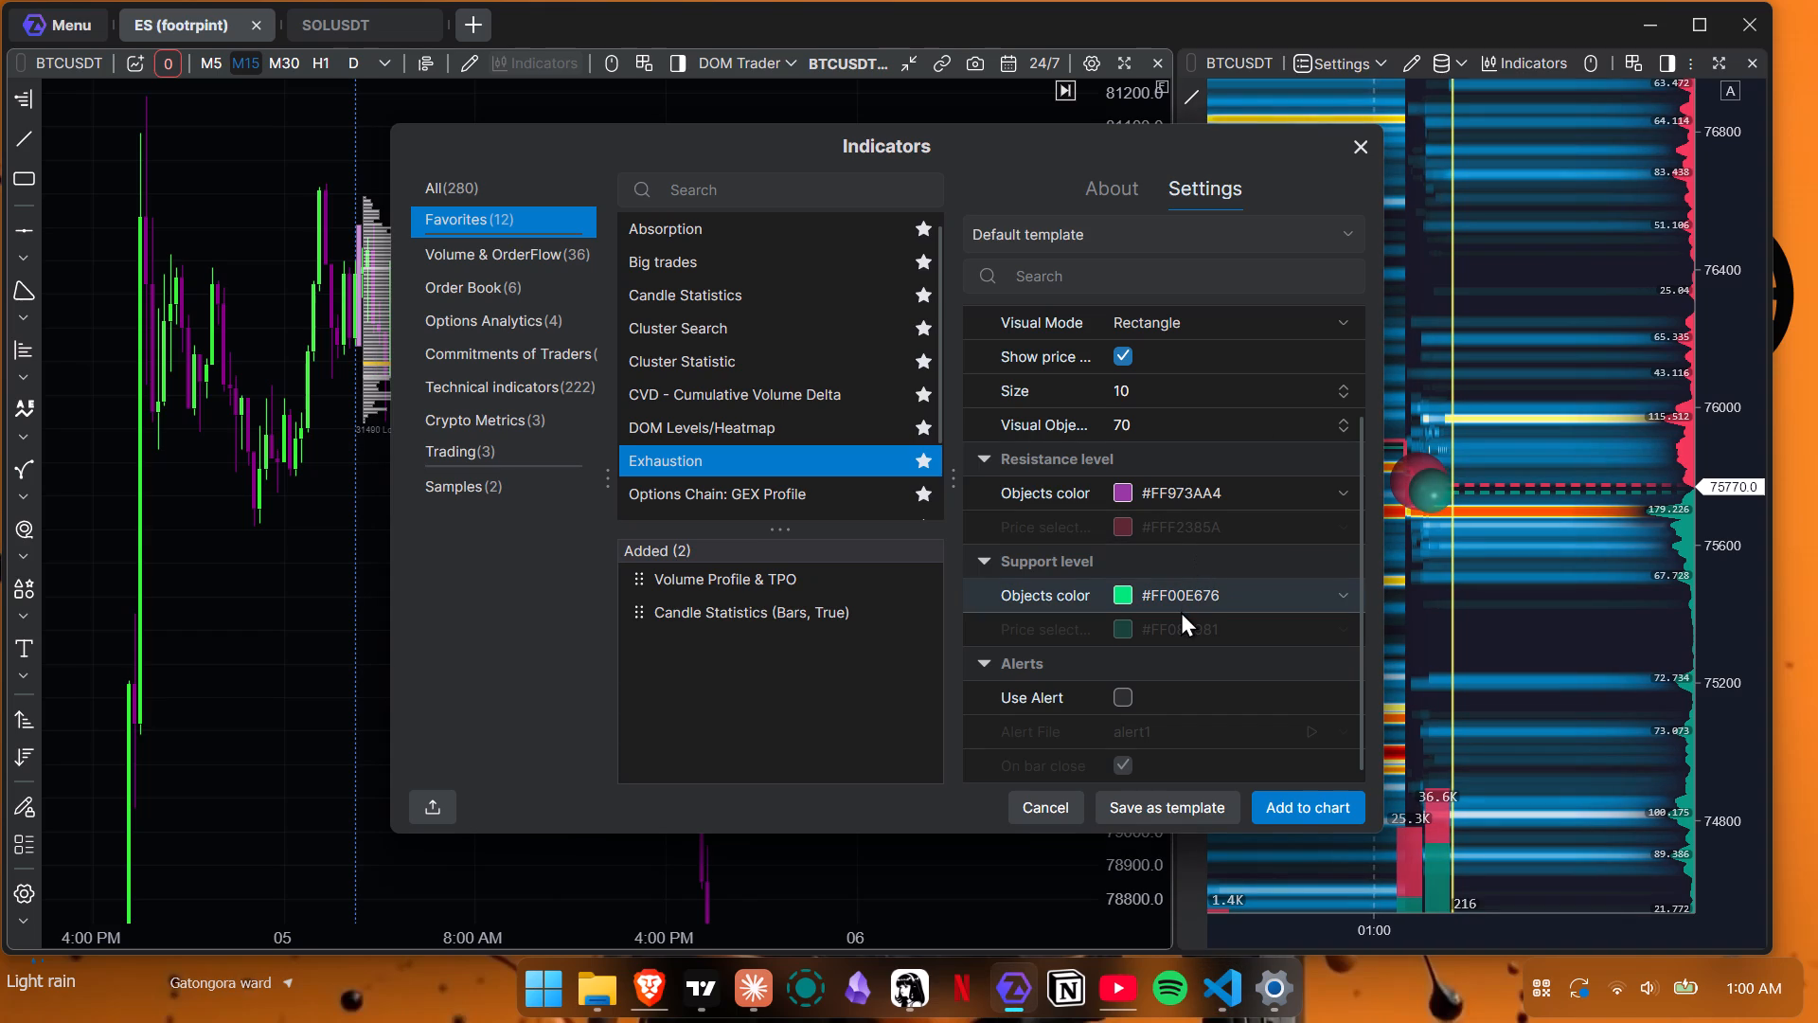
pyautogui.scroll(-1, 1181, 611)
pyautogui.scroll(5, 1181, 611)
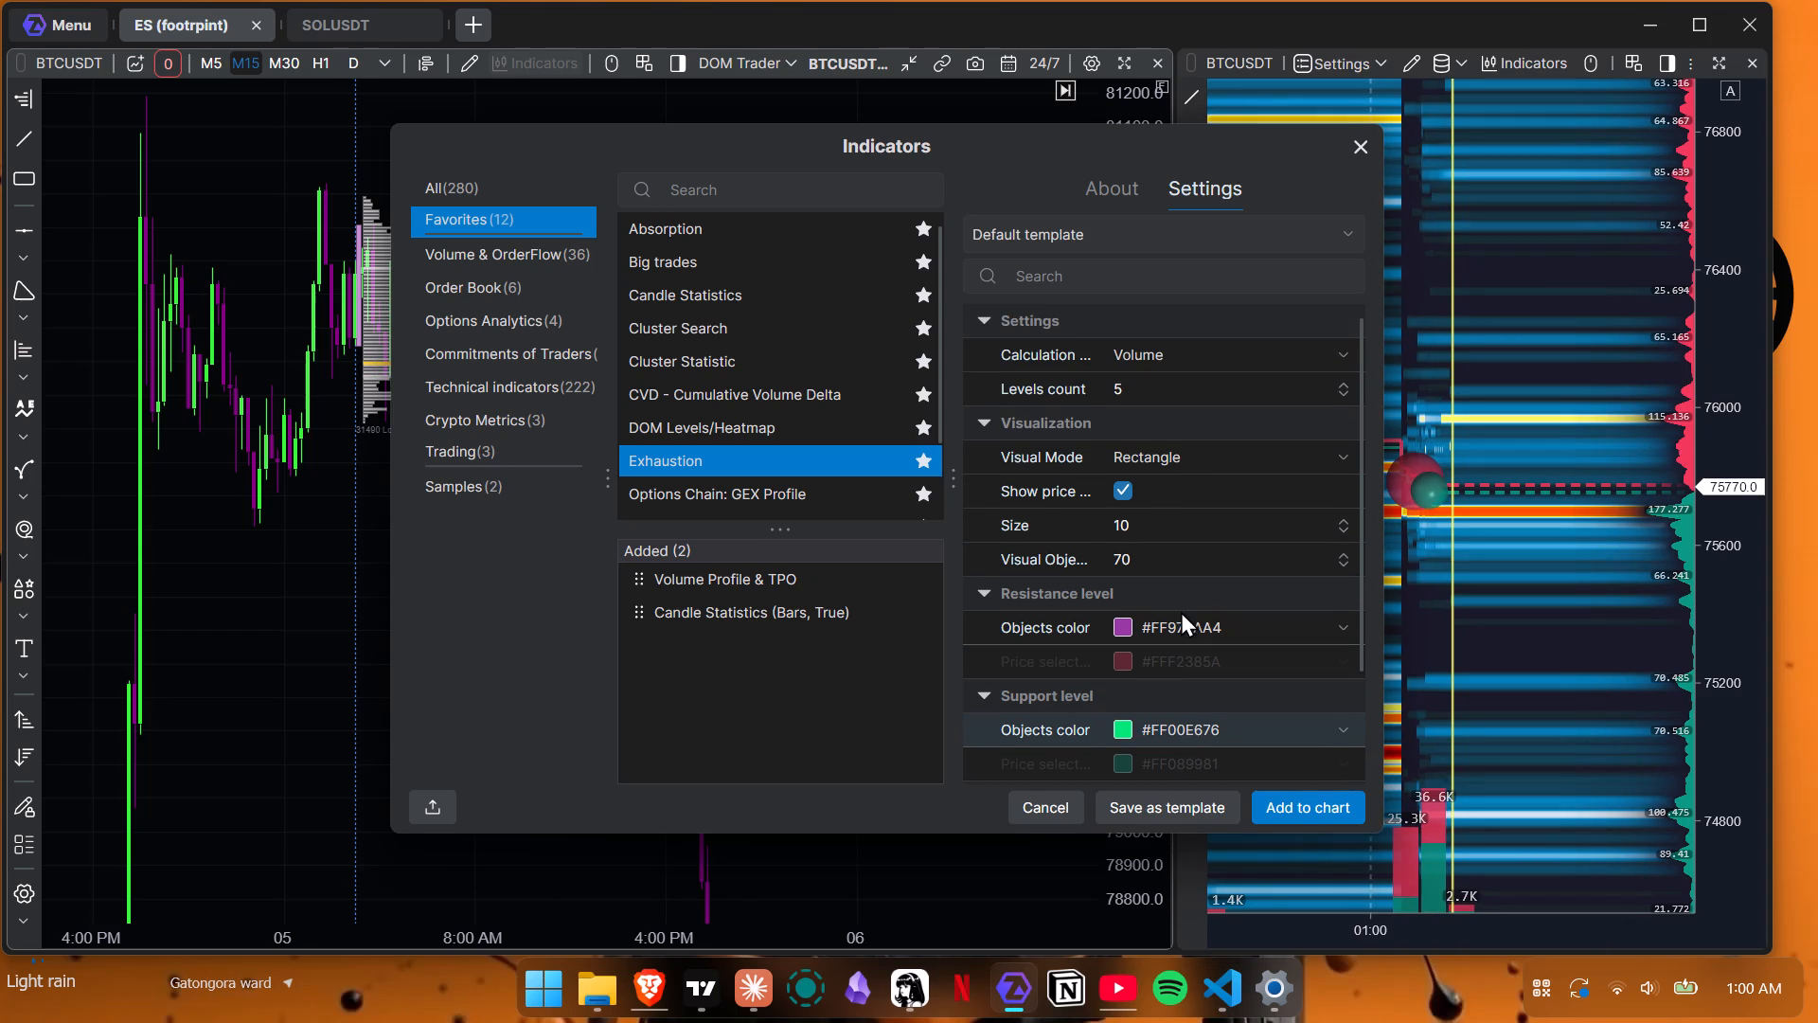
pyautogui.scroll(3, 1181, 611)
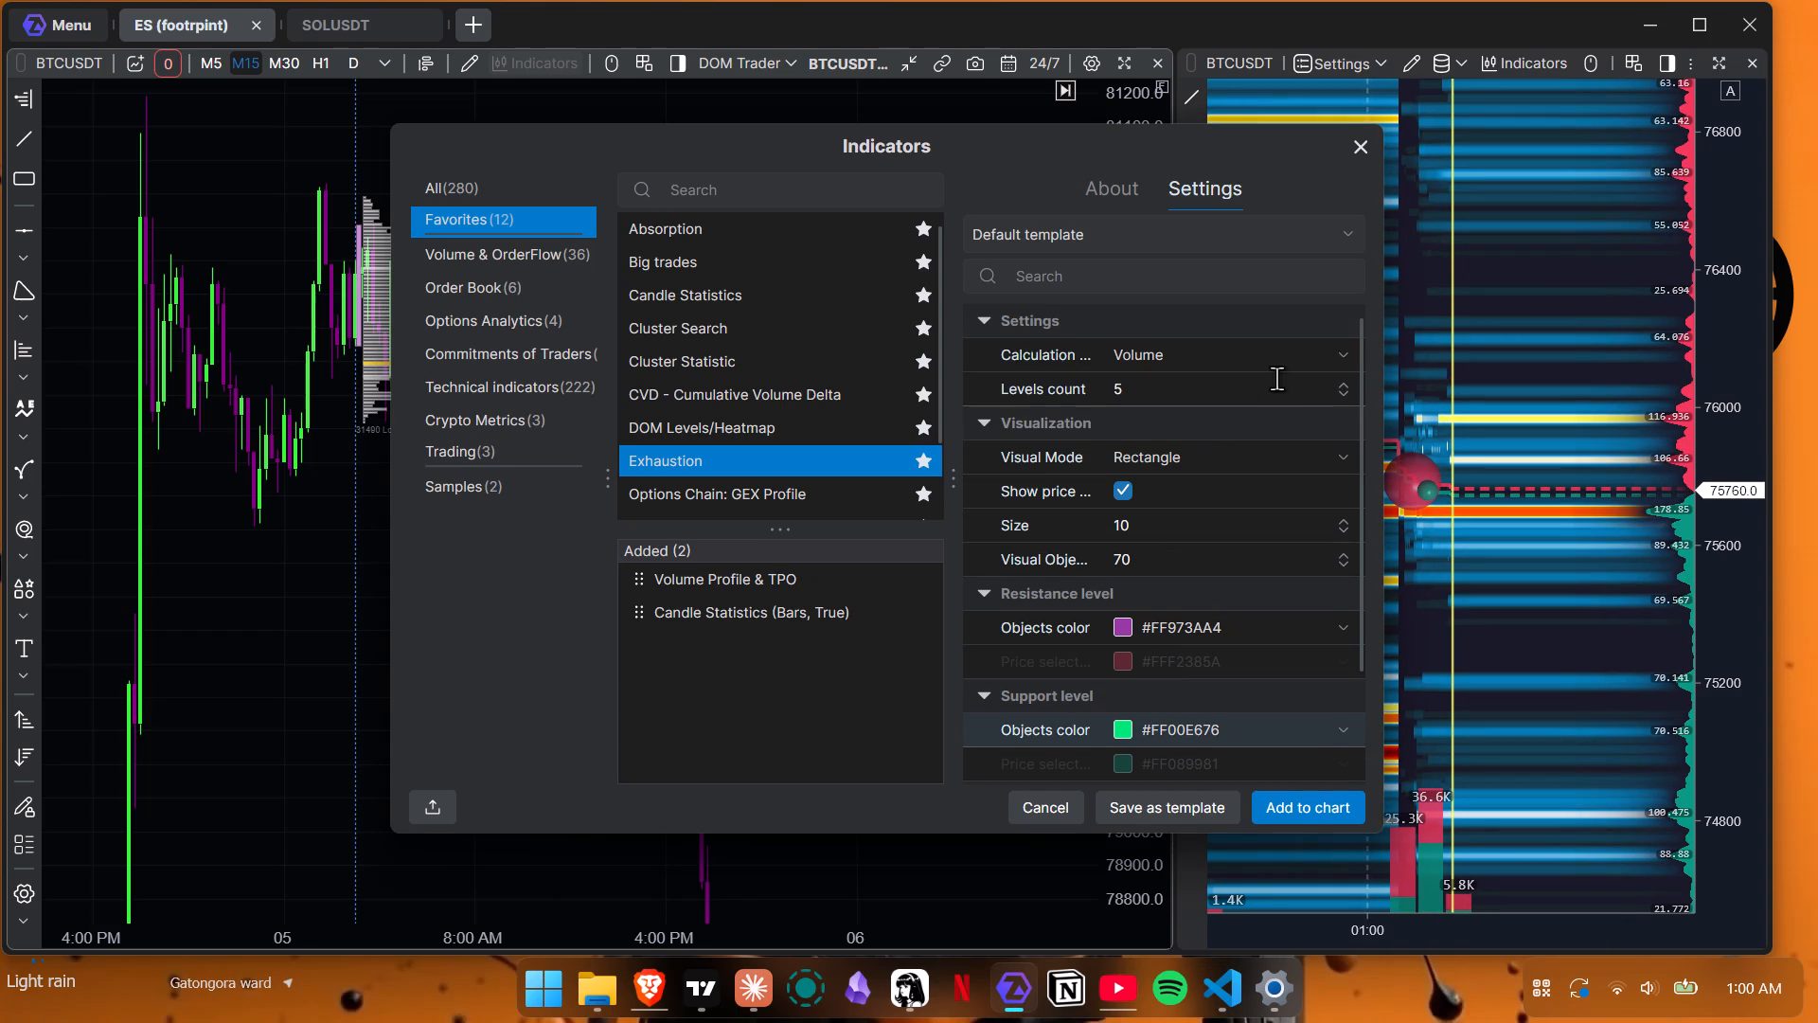
pyautogui.click(1341, 353)
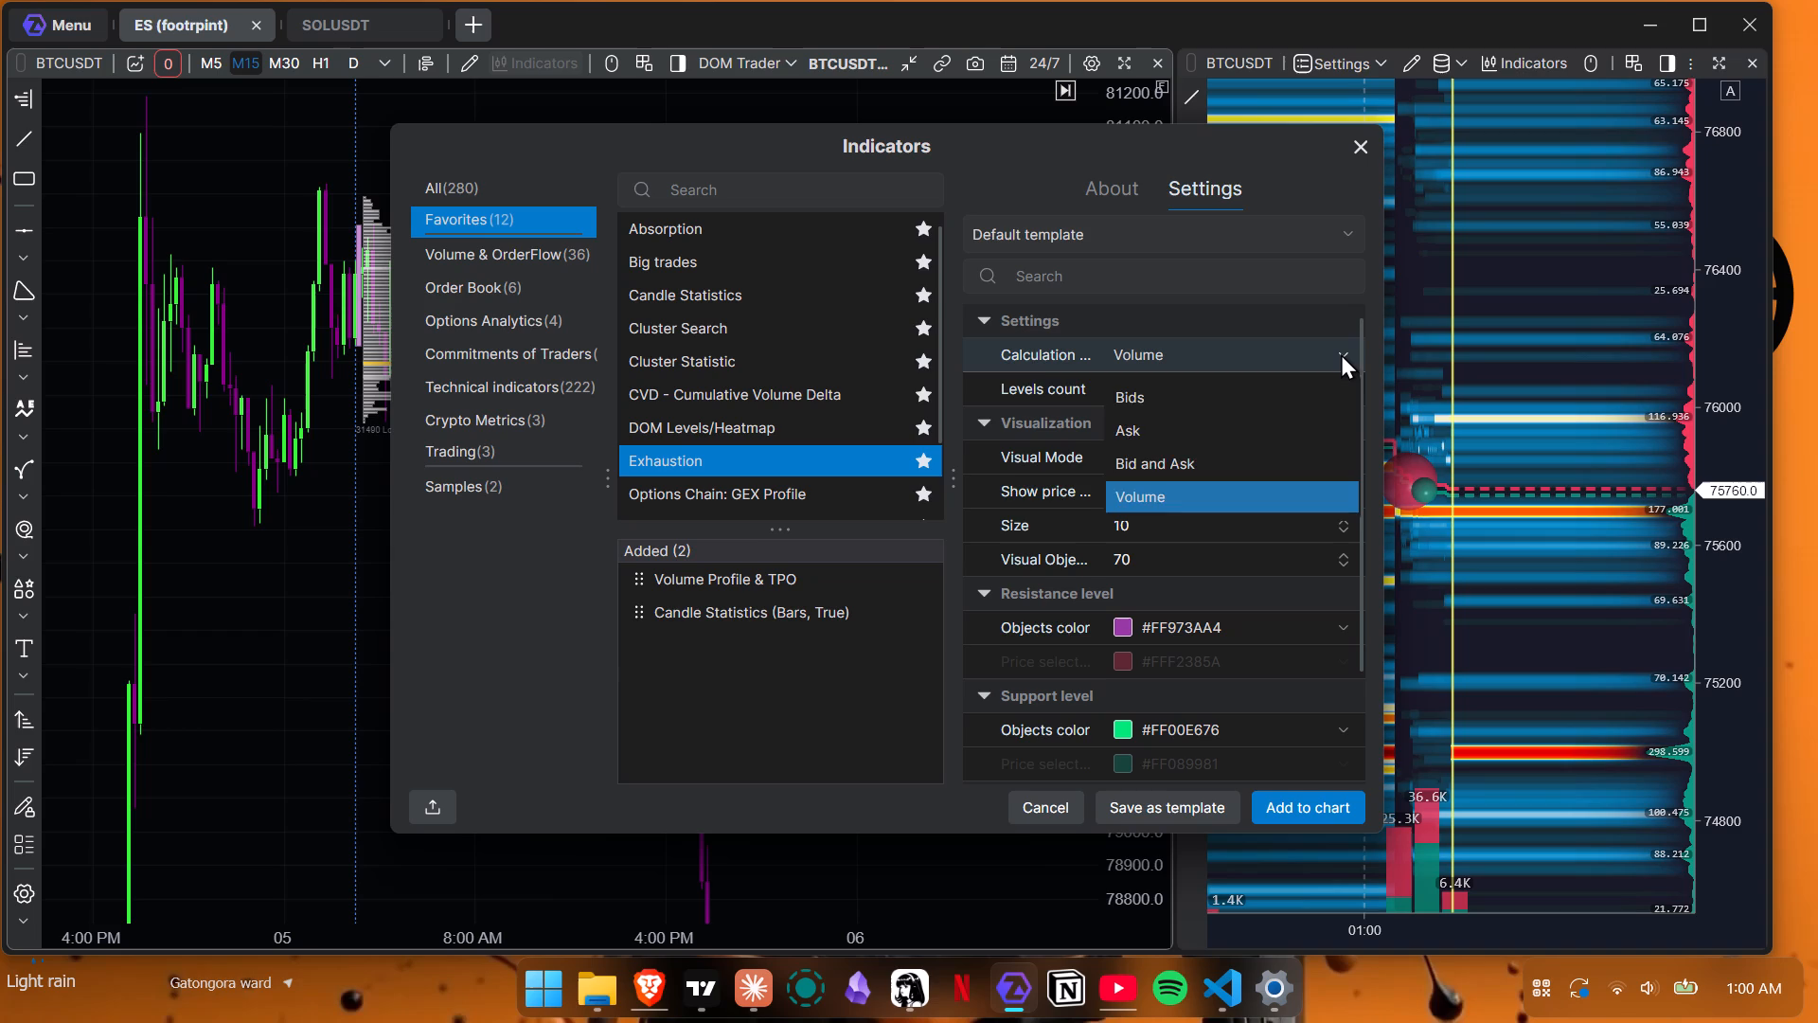
pyautogui.click(1341, 353)
pyautogui.click(1335, 460)
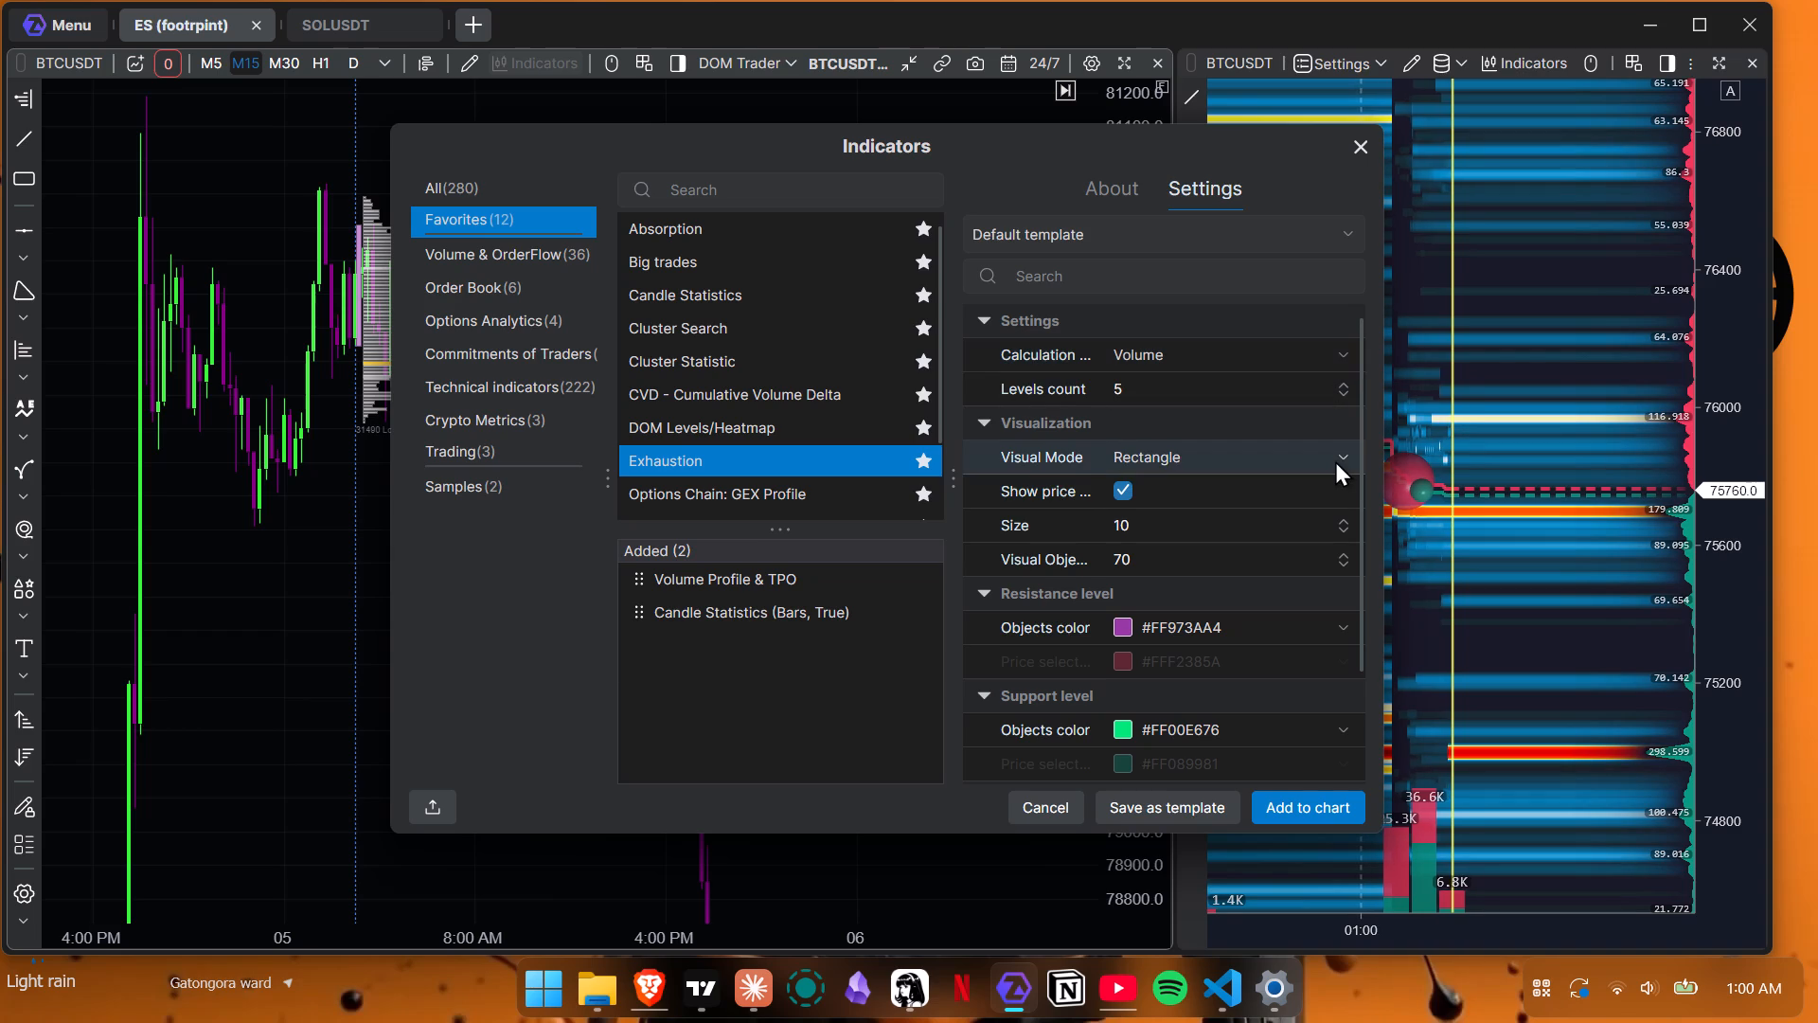
pyautogui.click(1335, 460)
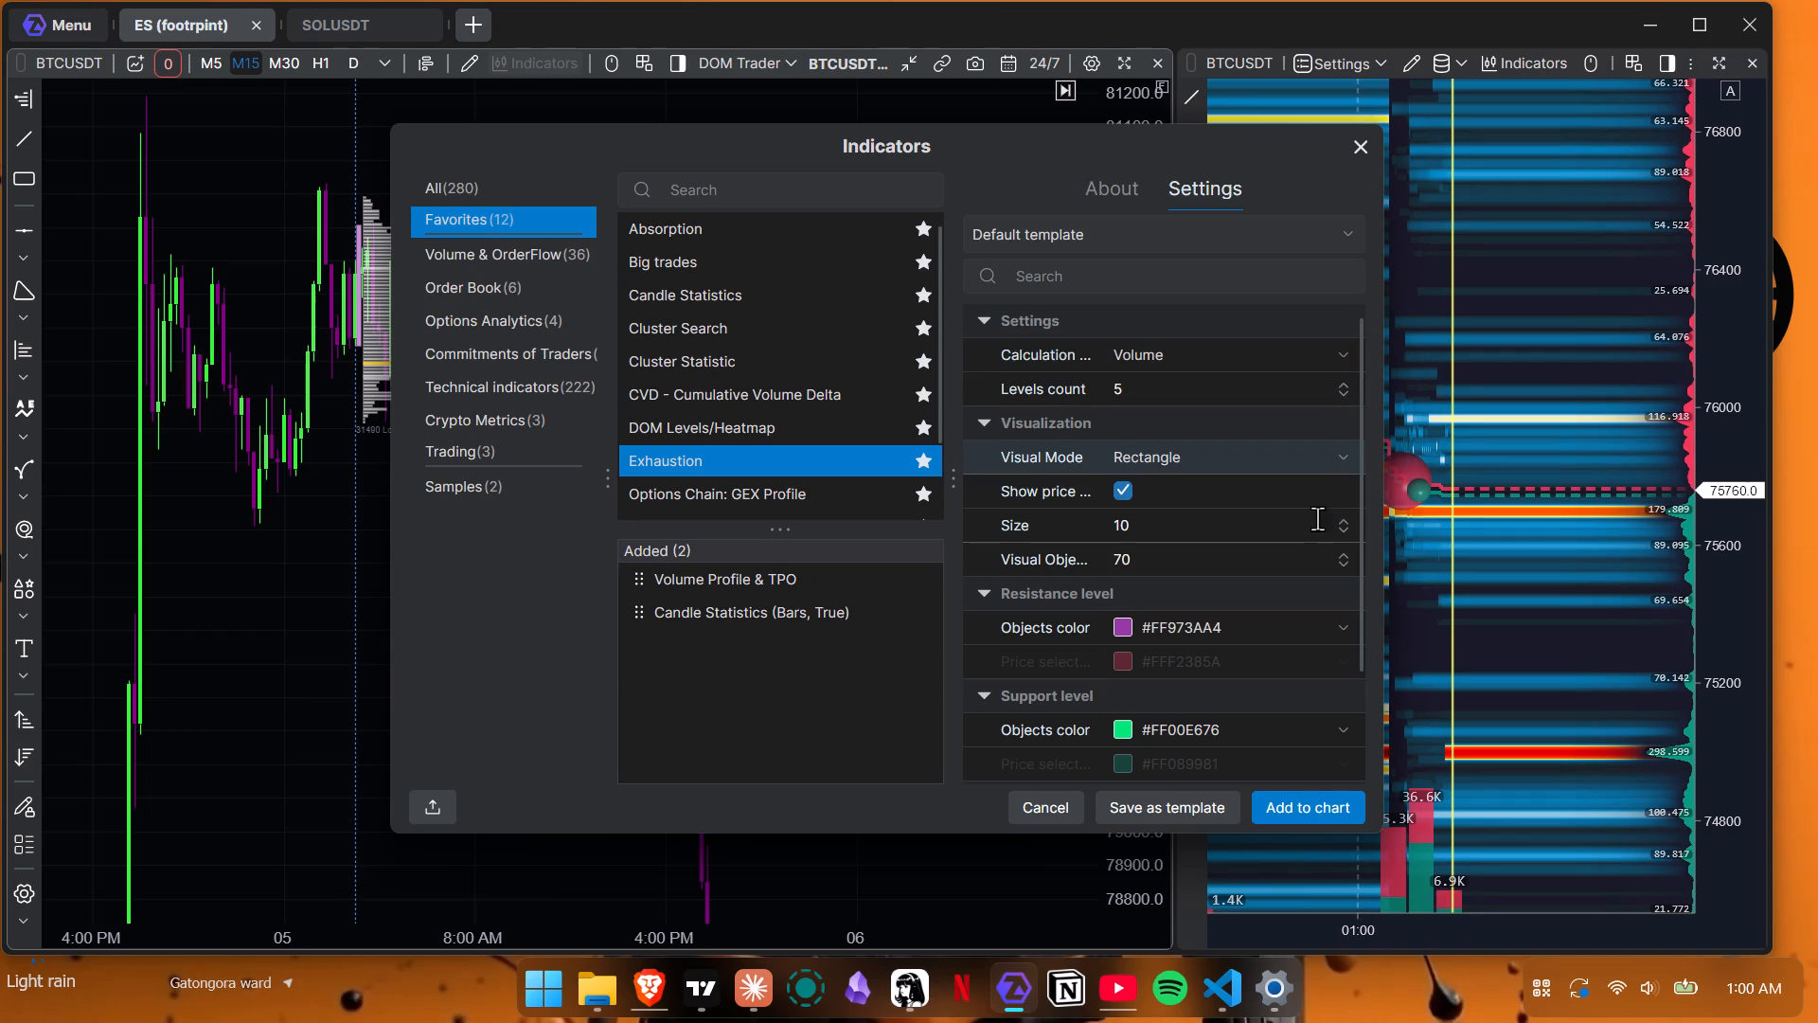
# Set the Exhaustion indicator's Resistance level objects color to the light purple #FFC267D1.
pyautogui.doubleClick(1214, 629)
pyautogui.click(1340, 625)
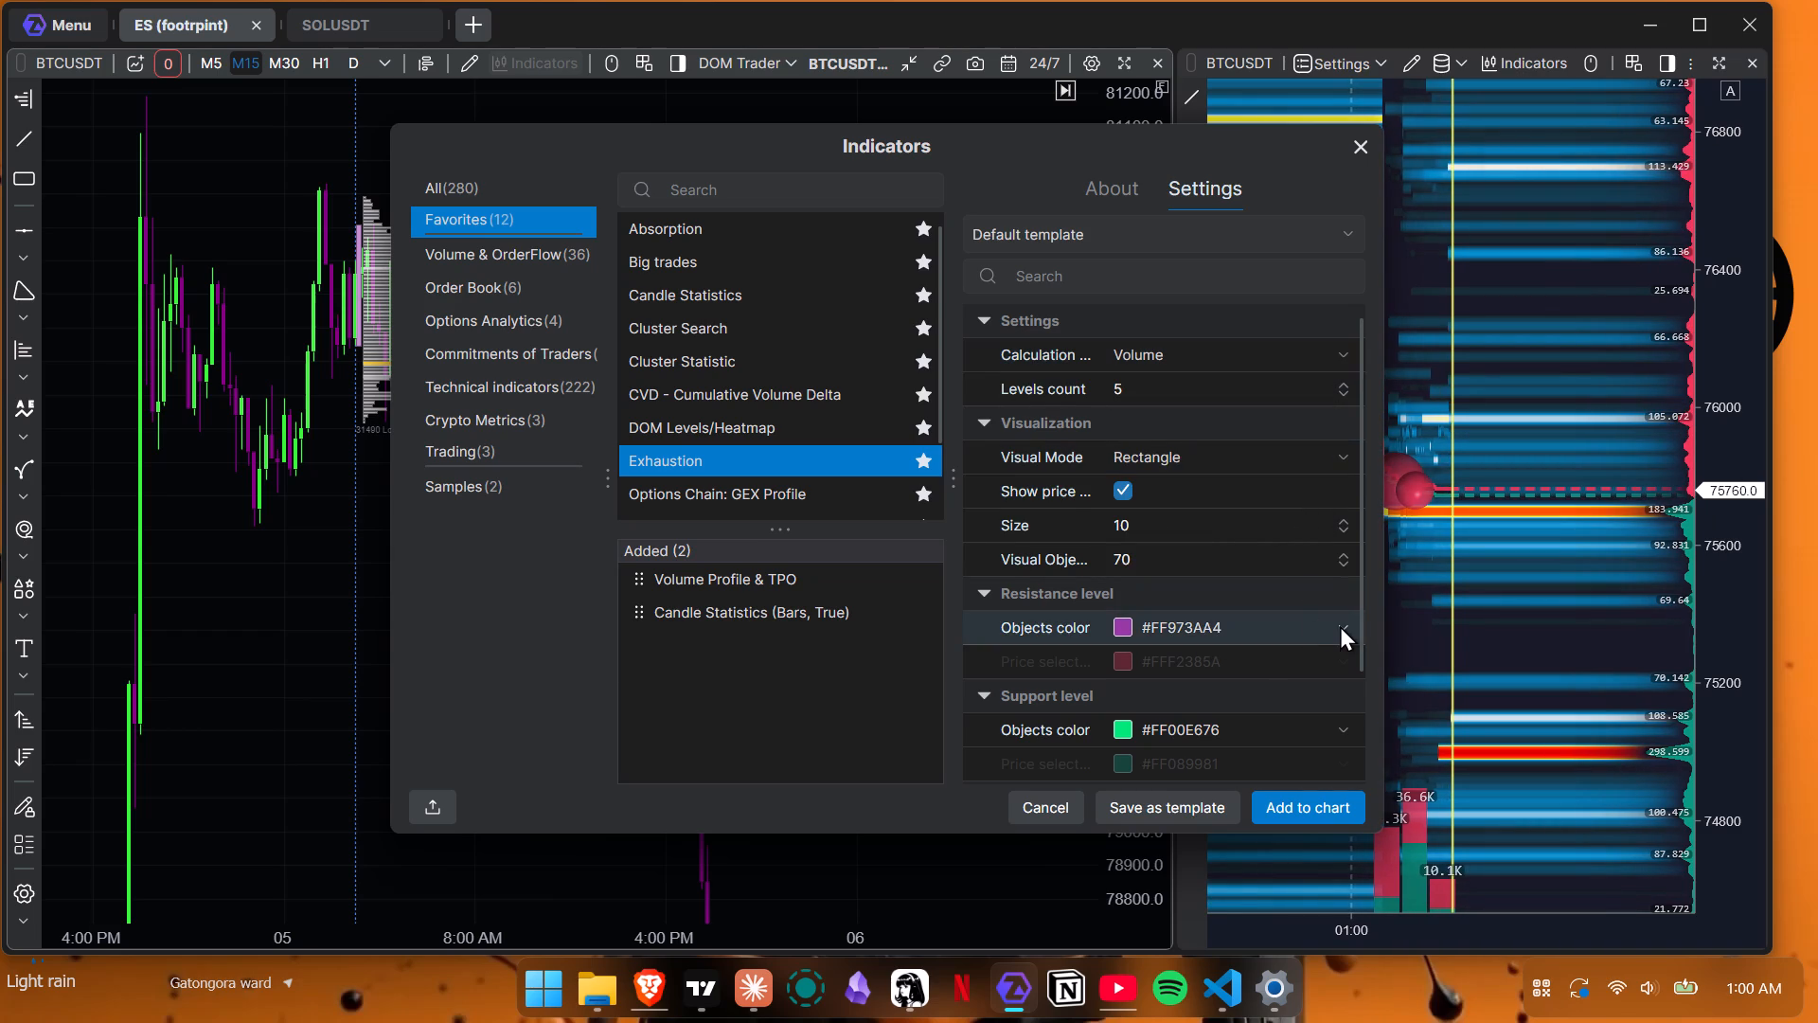
pyautogui.doubleClick(1345, 624)
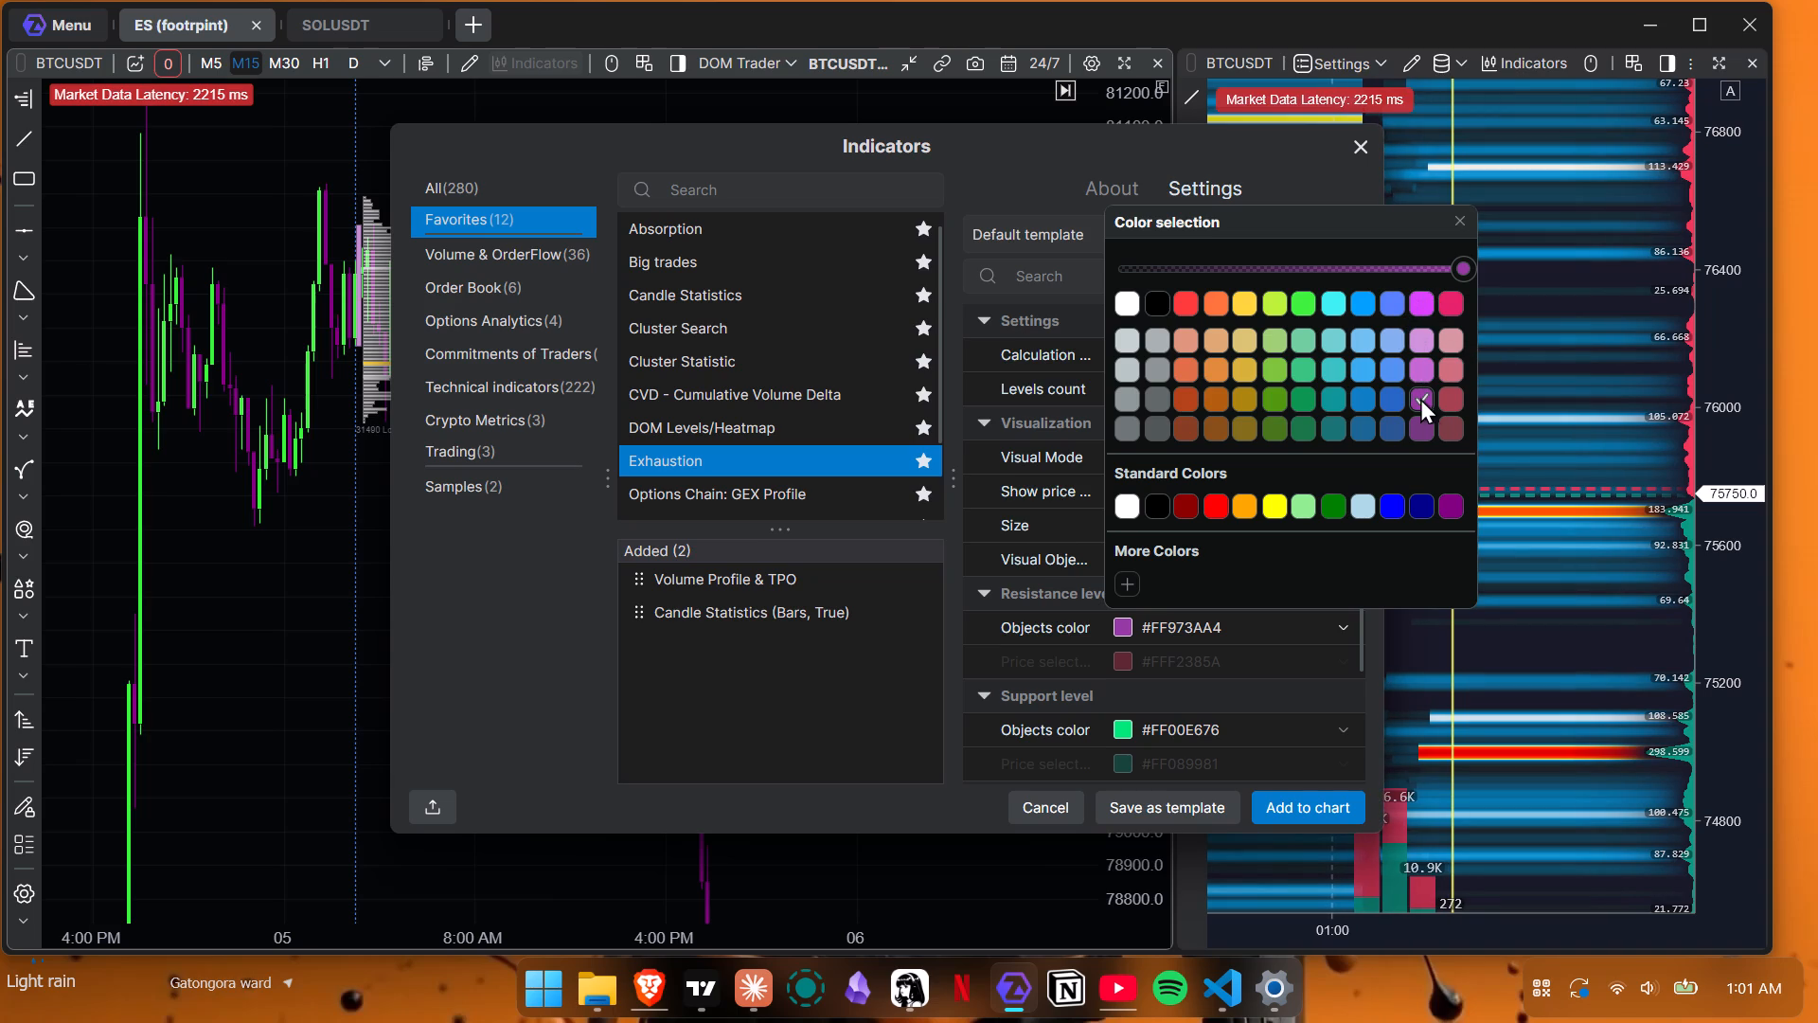
pyautogui.click(1414, 364)
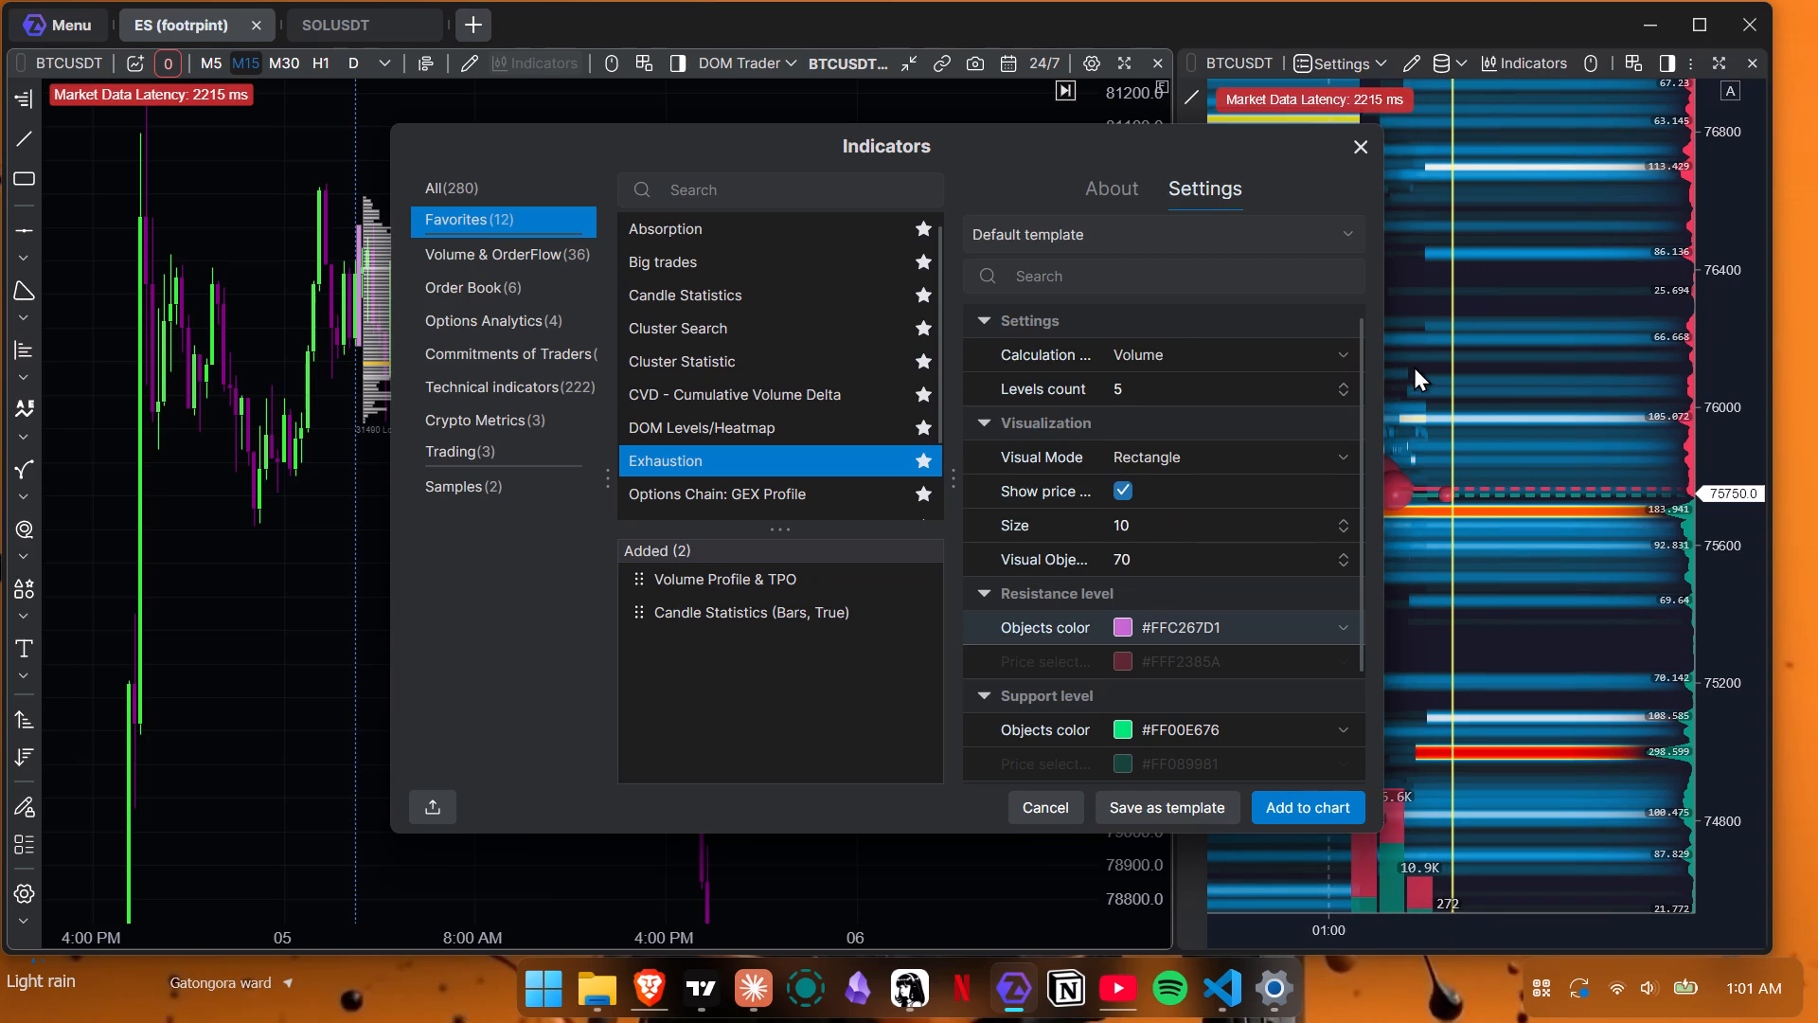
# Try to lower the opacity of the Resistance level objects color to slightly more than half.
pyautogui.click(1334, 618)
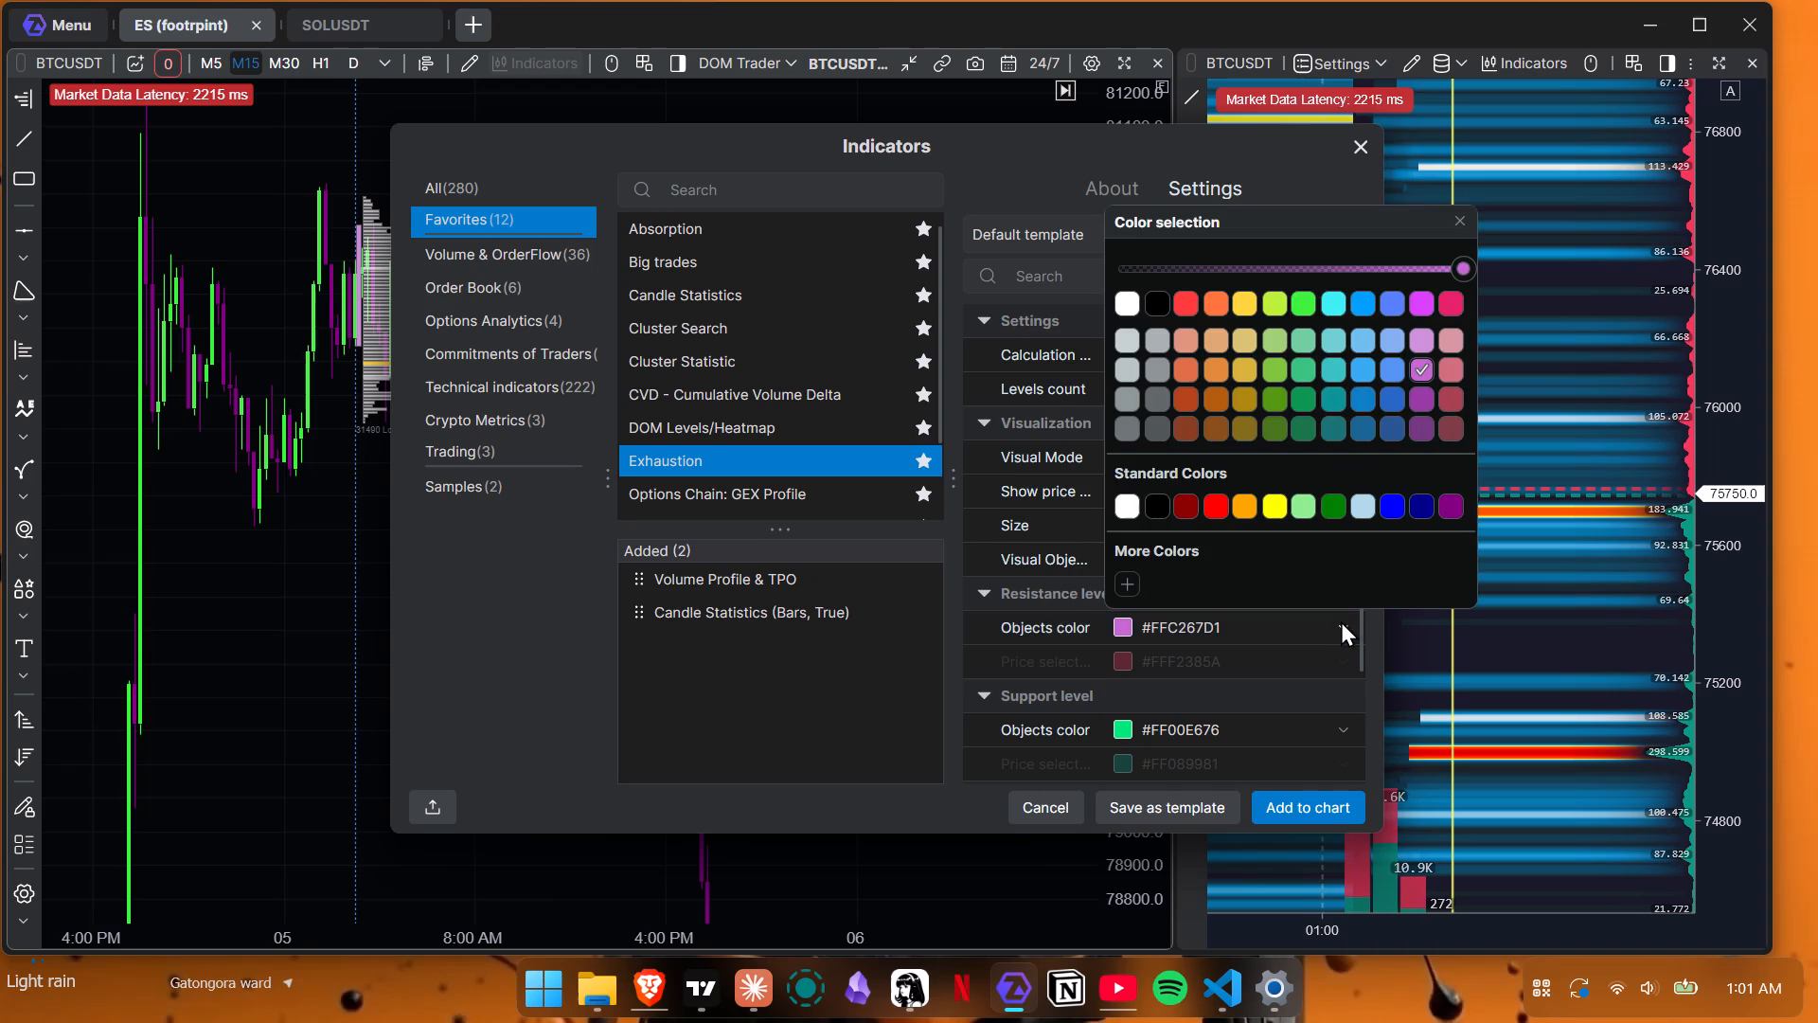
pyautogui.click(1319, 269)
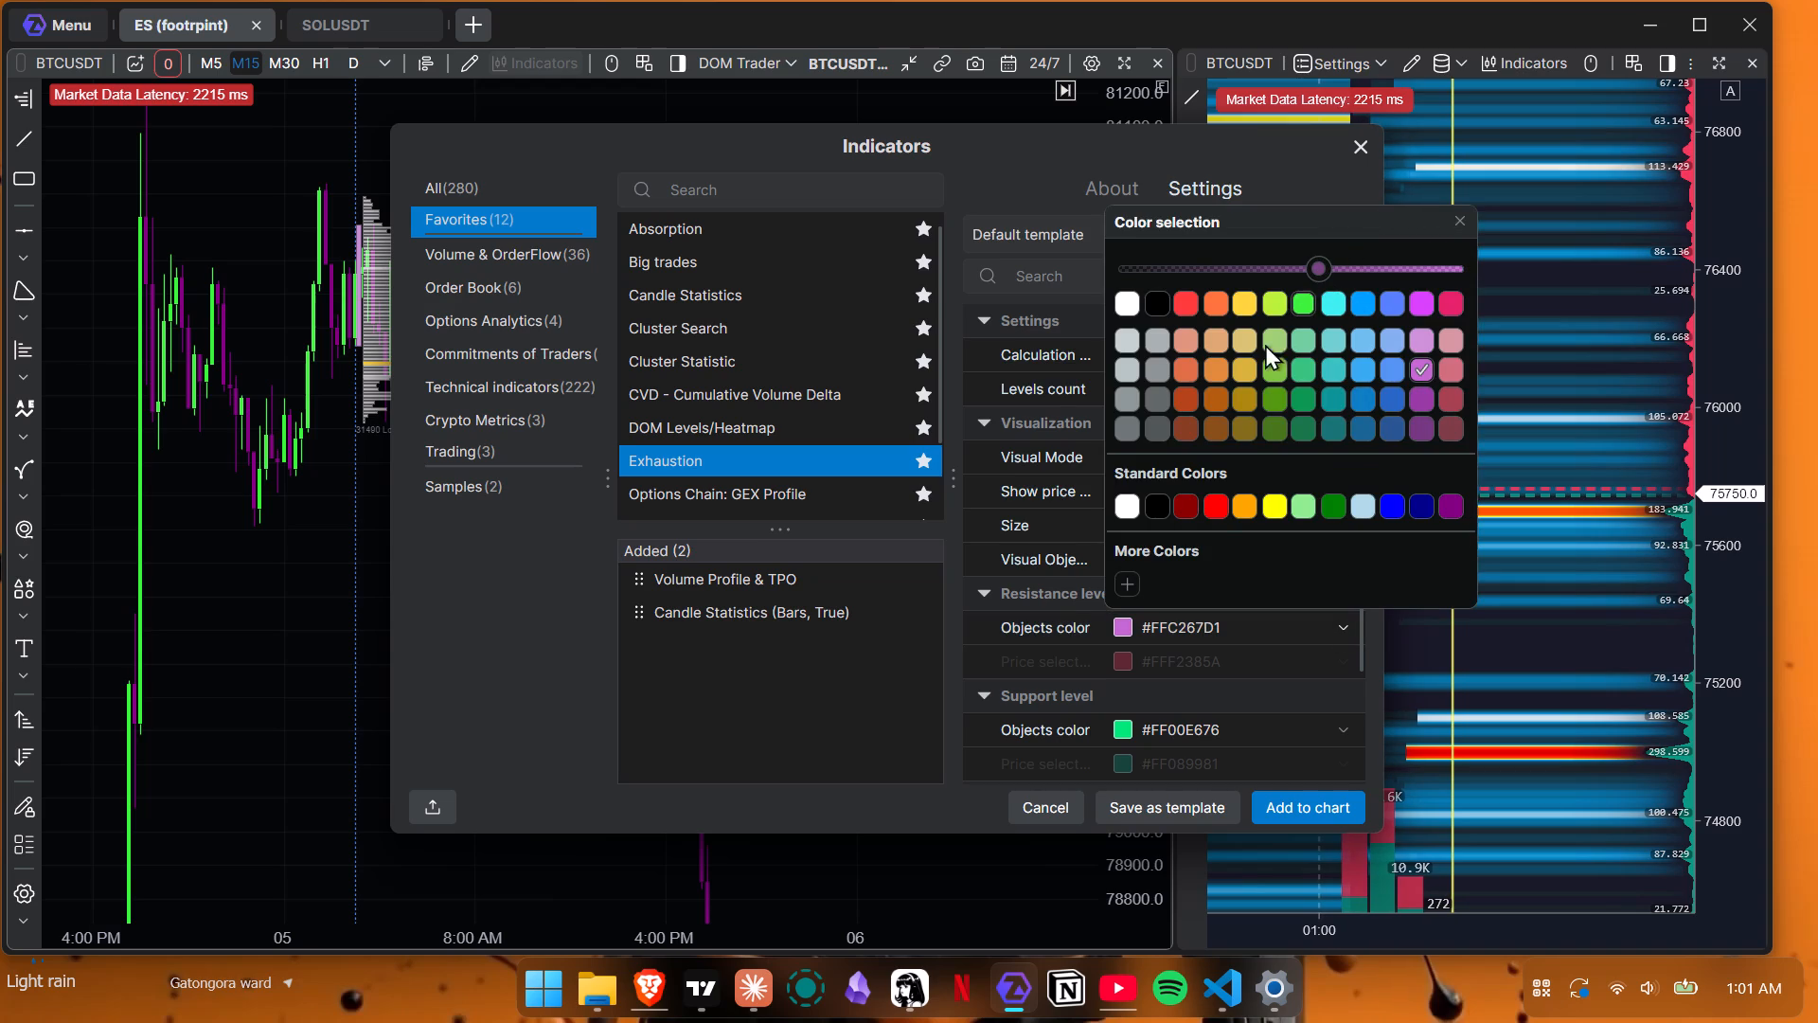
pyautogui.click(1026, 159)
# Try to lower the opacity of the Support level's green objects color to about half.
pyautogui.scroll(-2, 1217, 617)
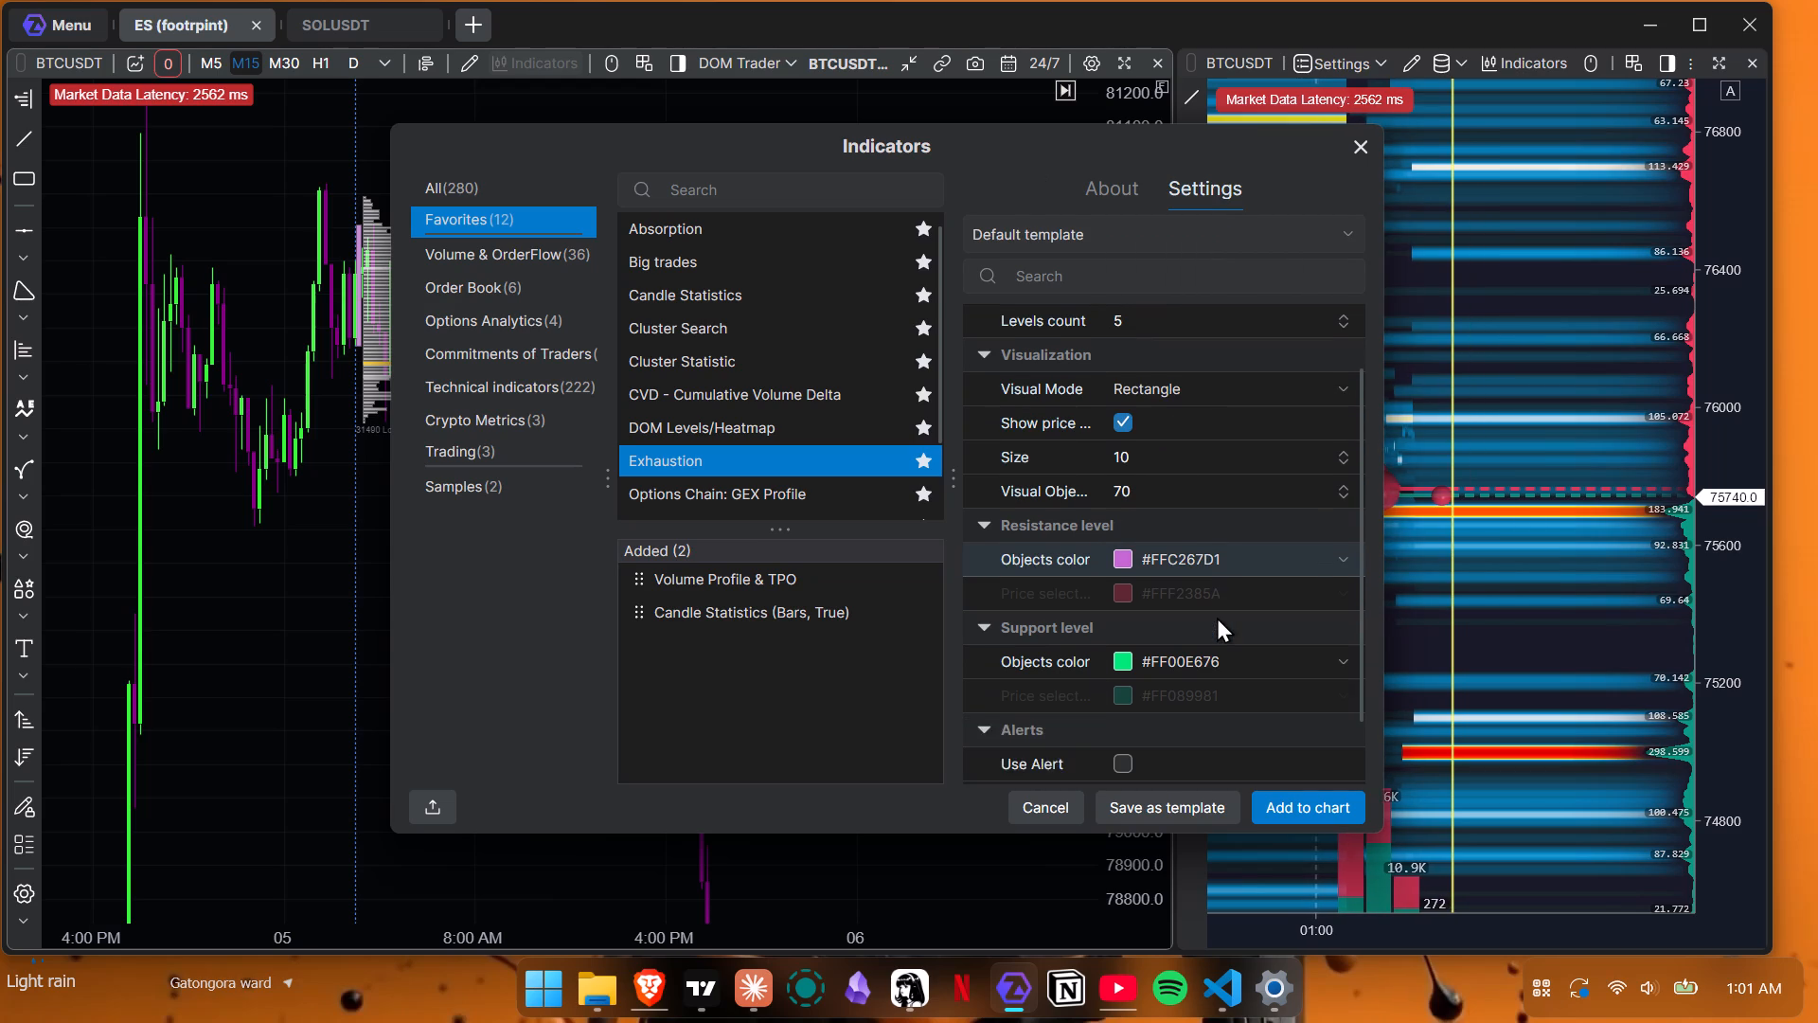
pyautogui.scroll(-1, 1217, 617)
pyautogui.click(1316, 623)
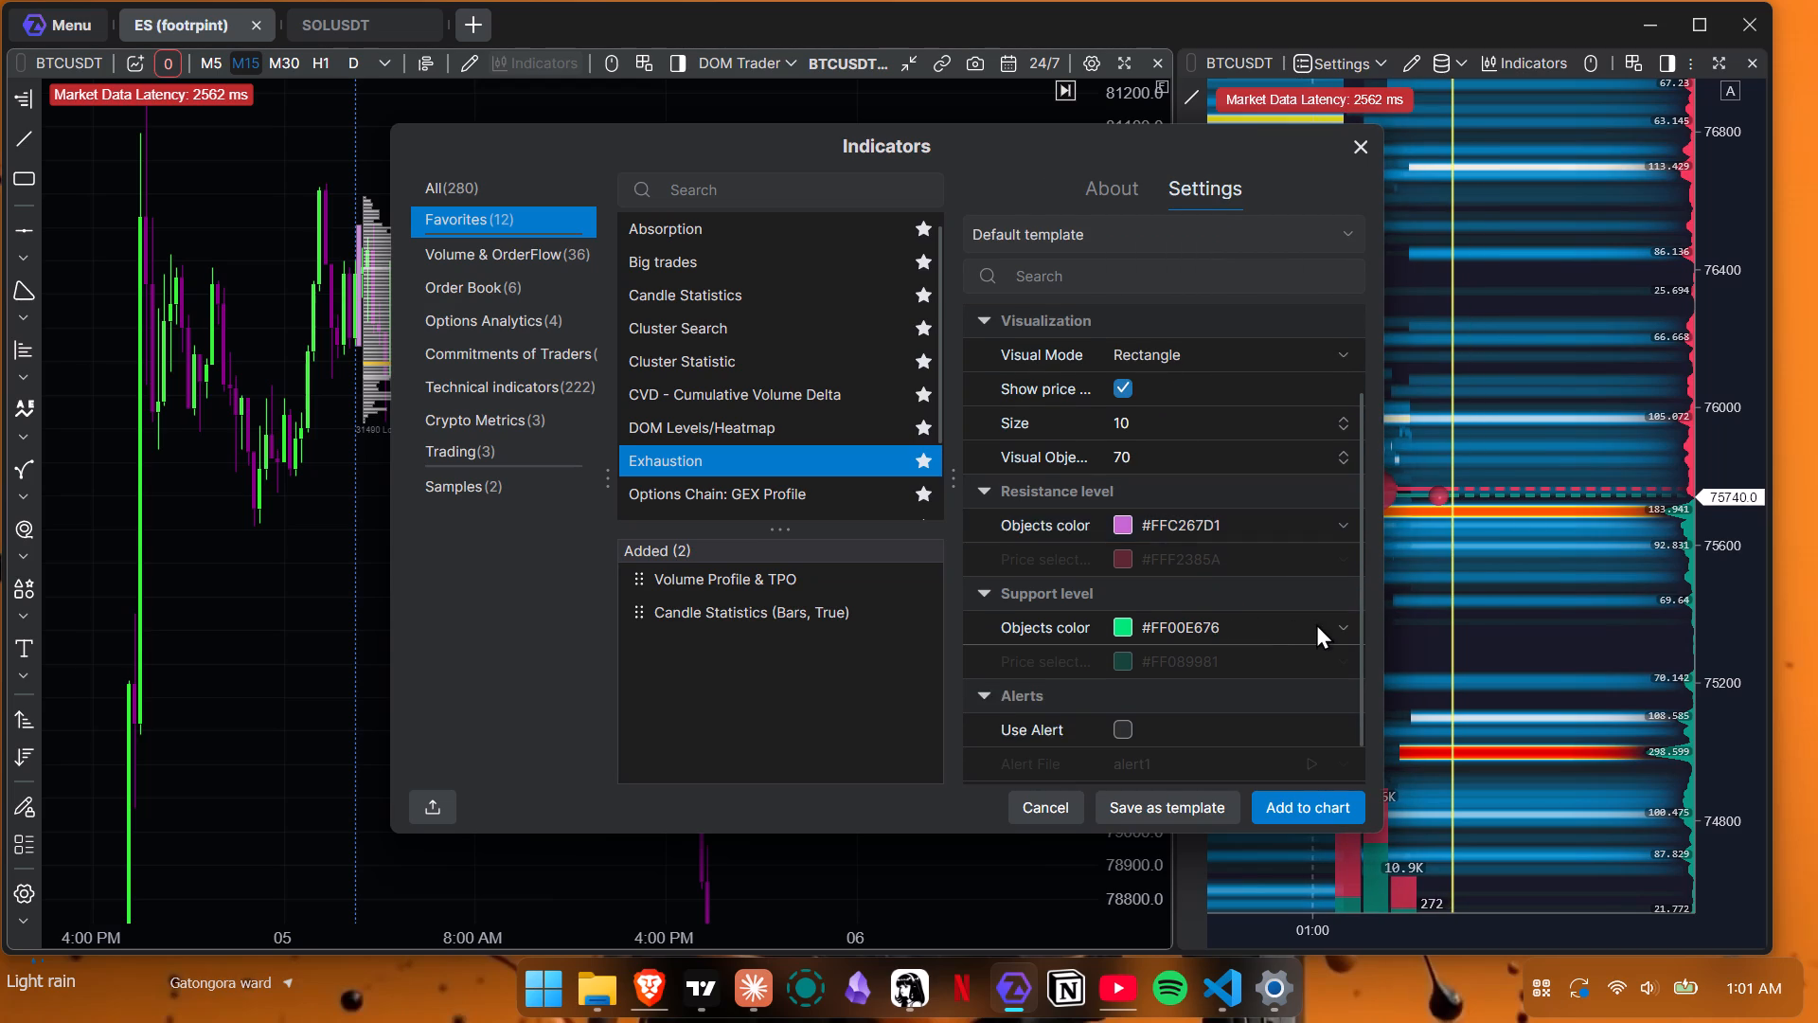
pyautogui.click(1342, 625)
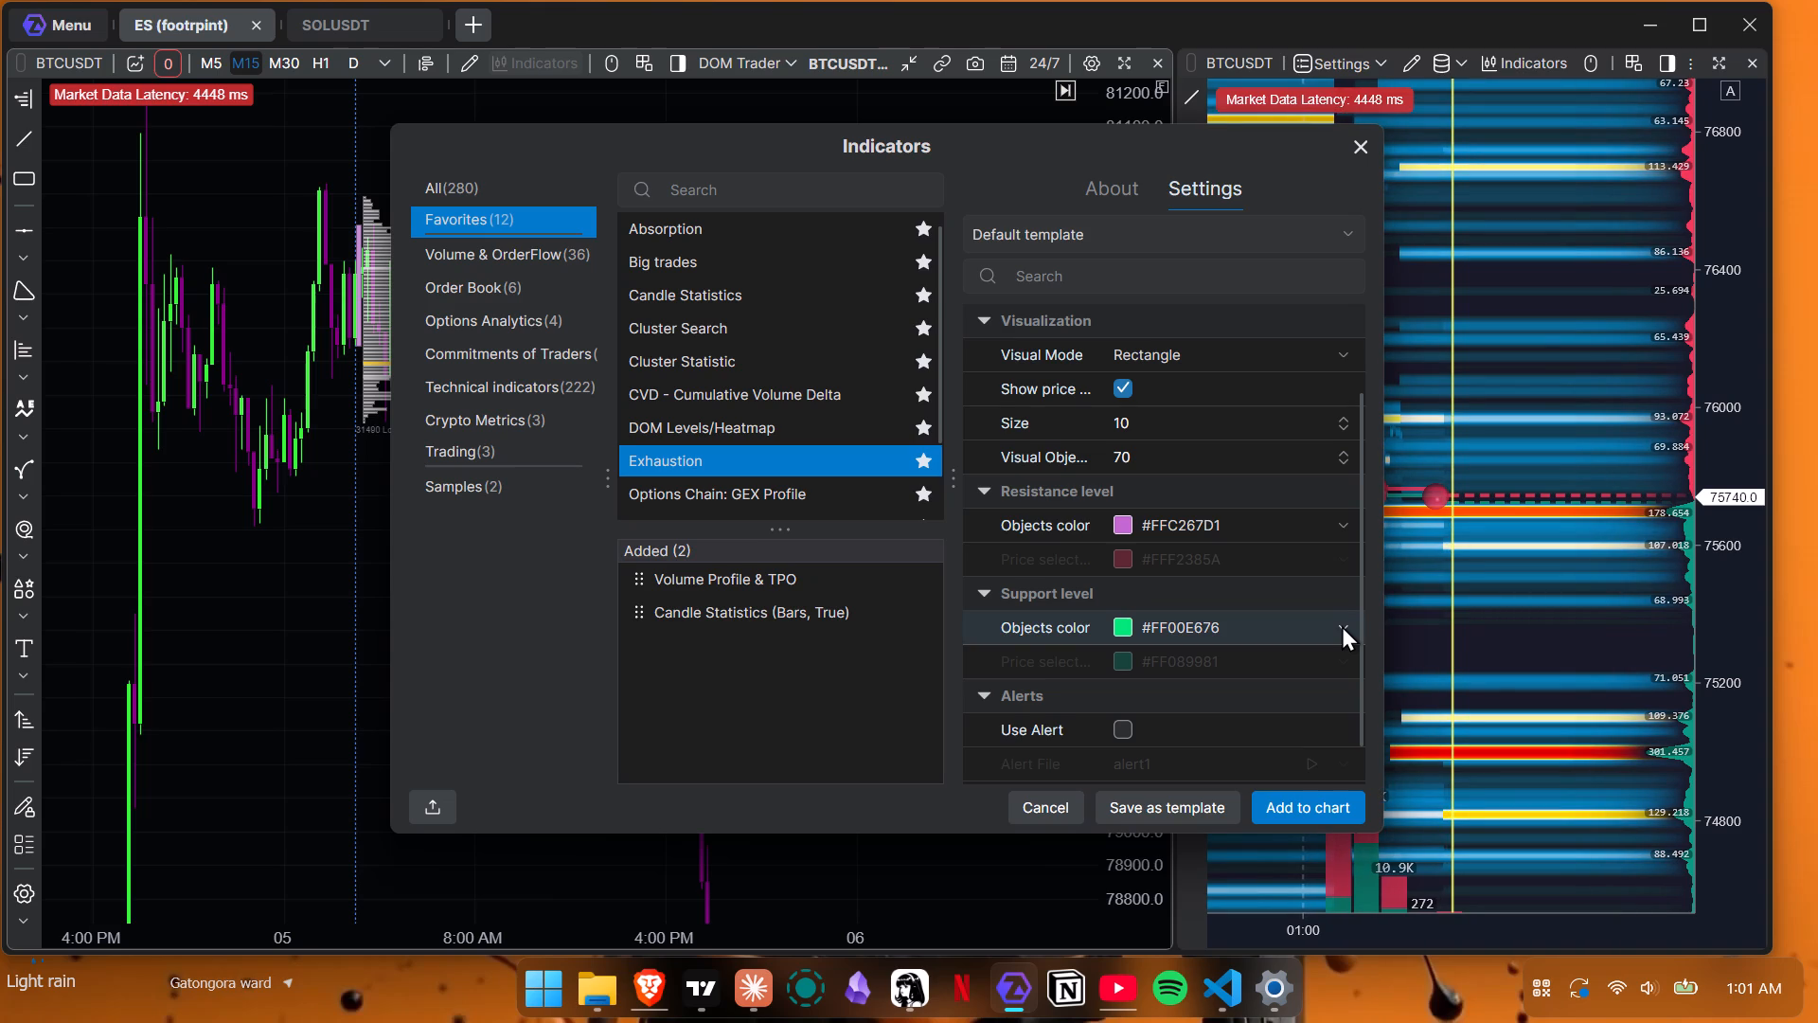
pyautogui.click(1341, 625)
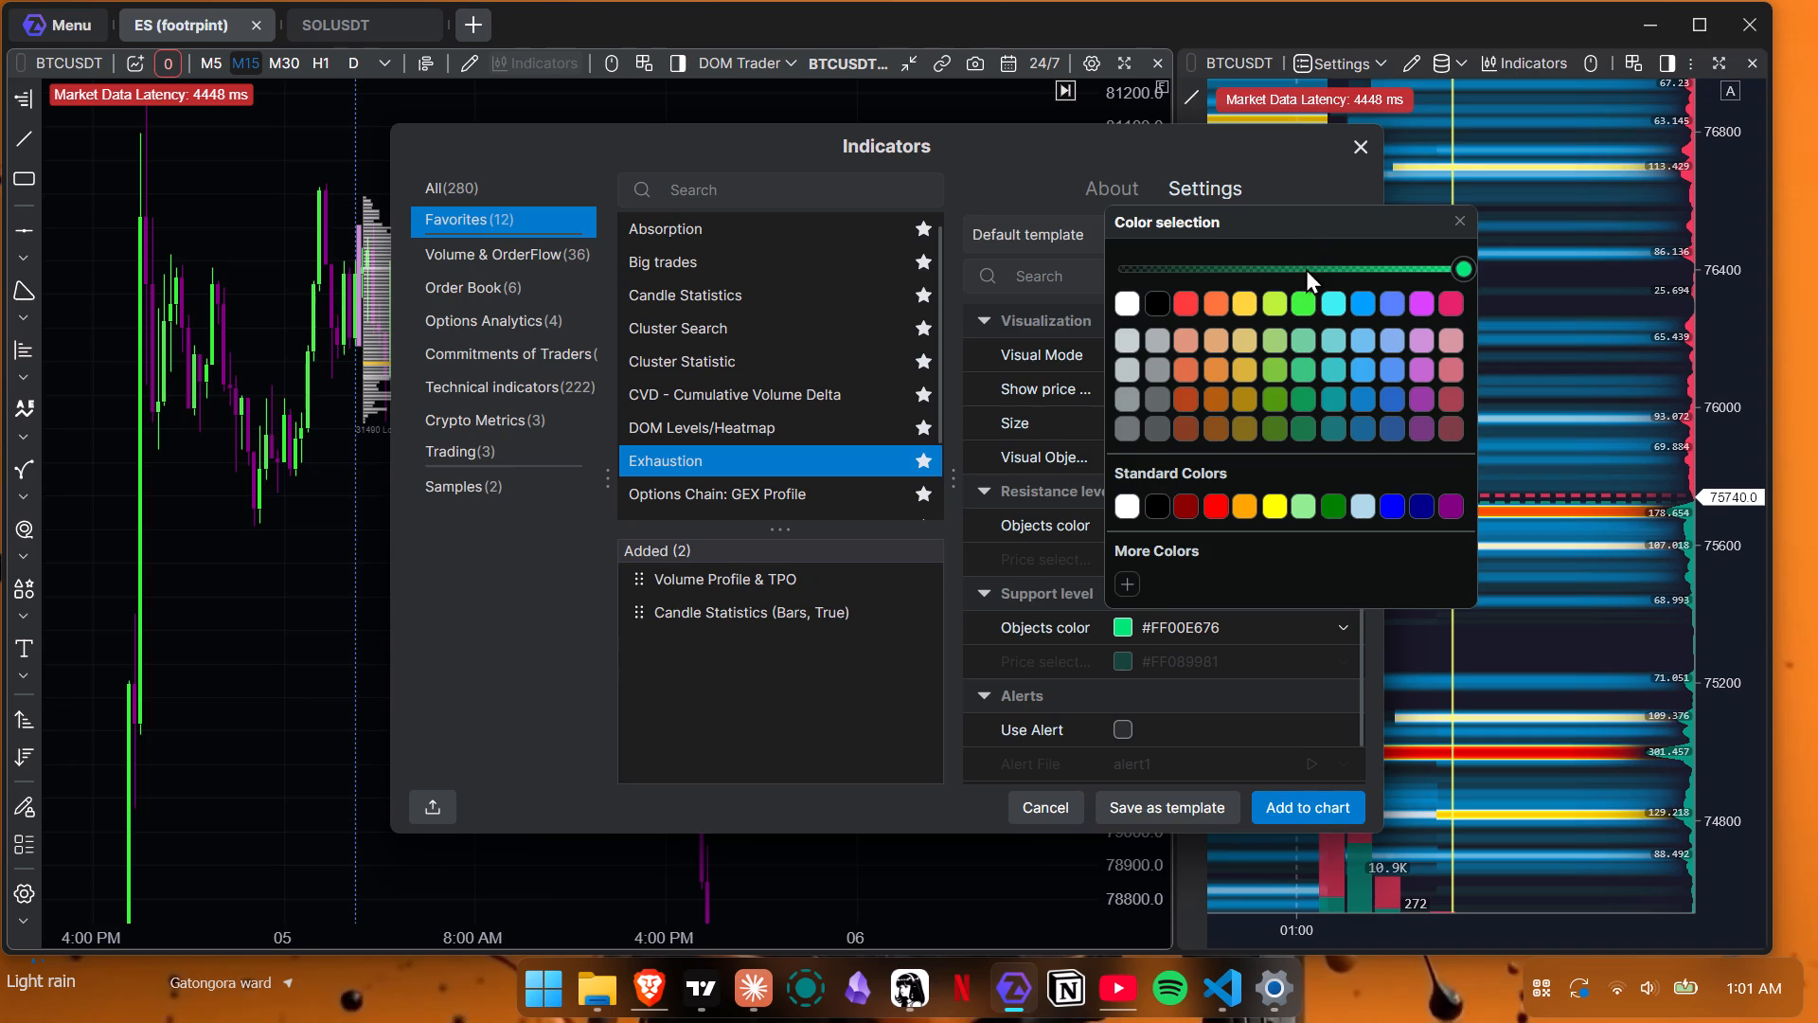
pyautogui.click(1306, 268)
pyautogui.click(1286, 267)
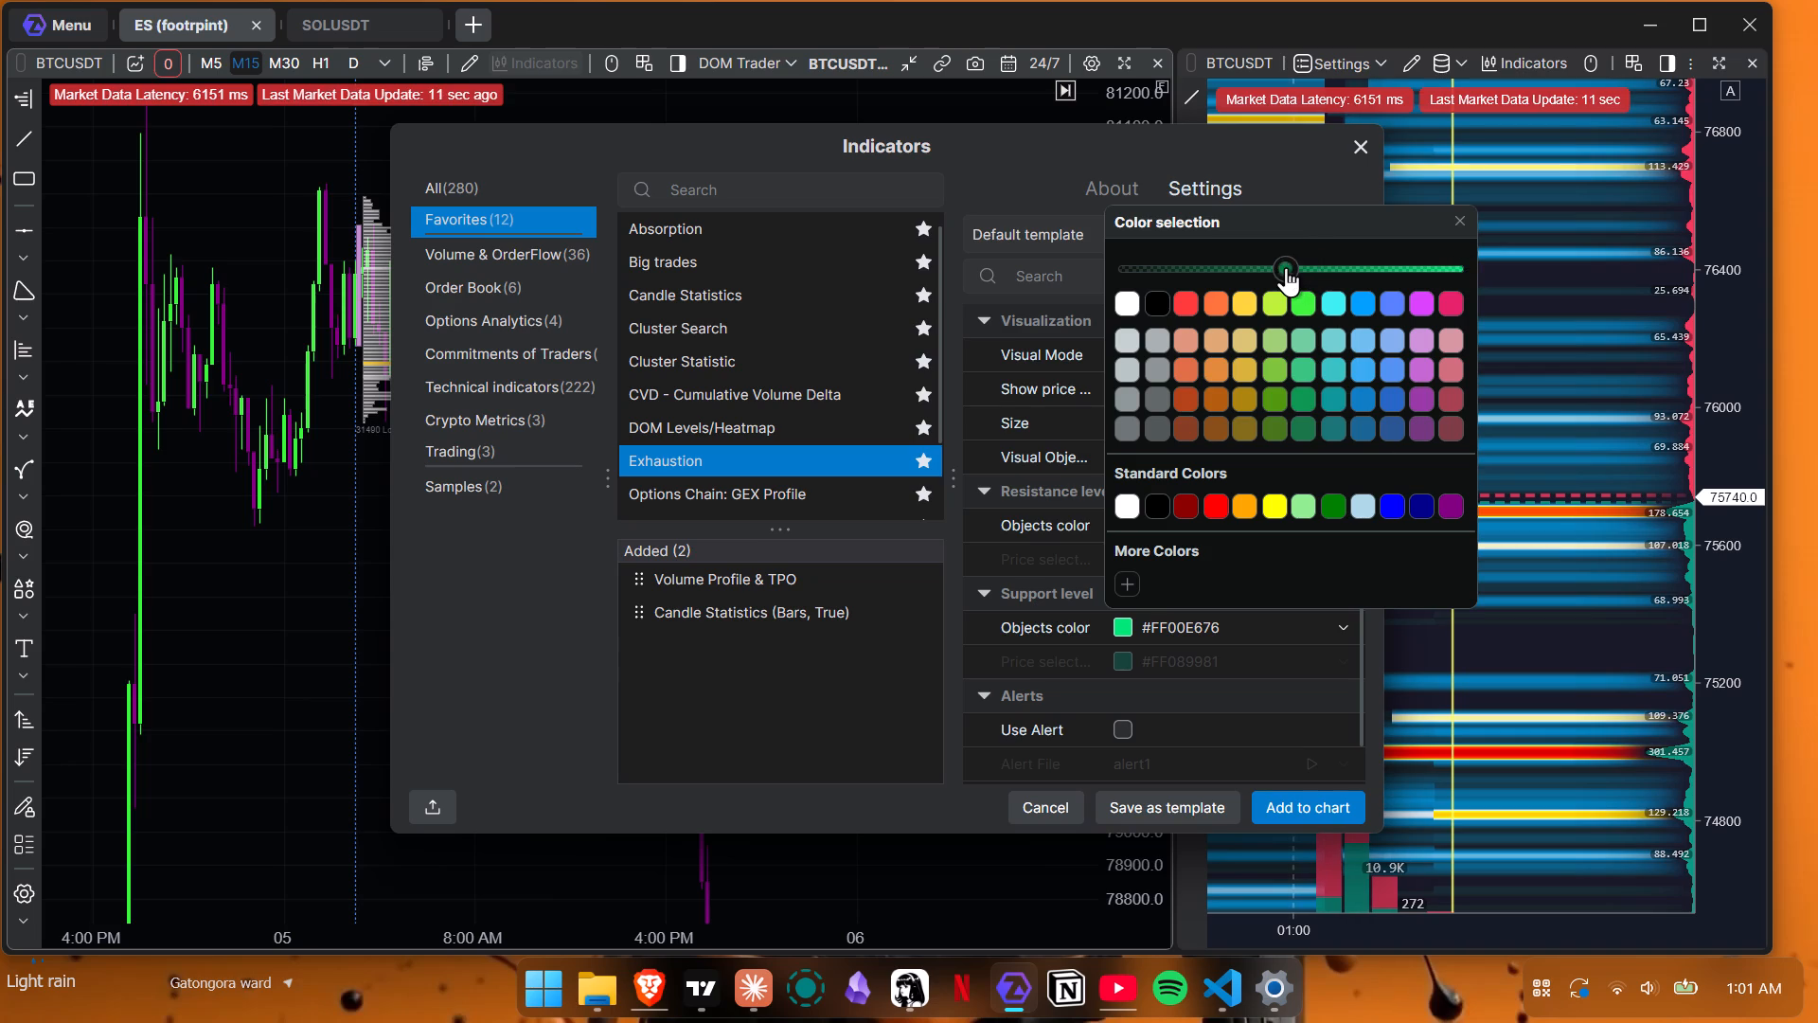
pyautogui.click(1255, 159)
# Enable alerts for the Exhaustion indicator and set the alert file to alert4.
pyautogui.scroll(-1, 1195, 715)
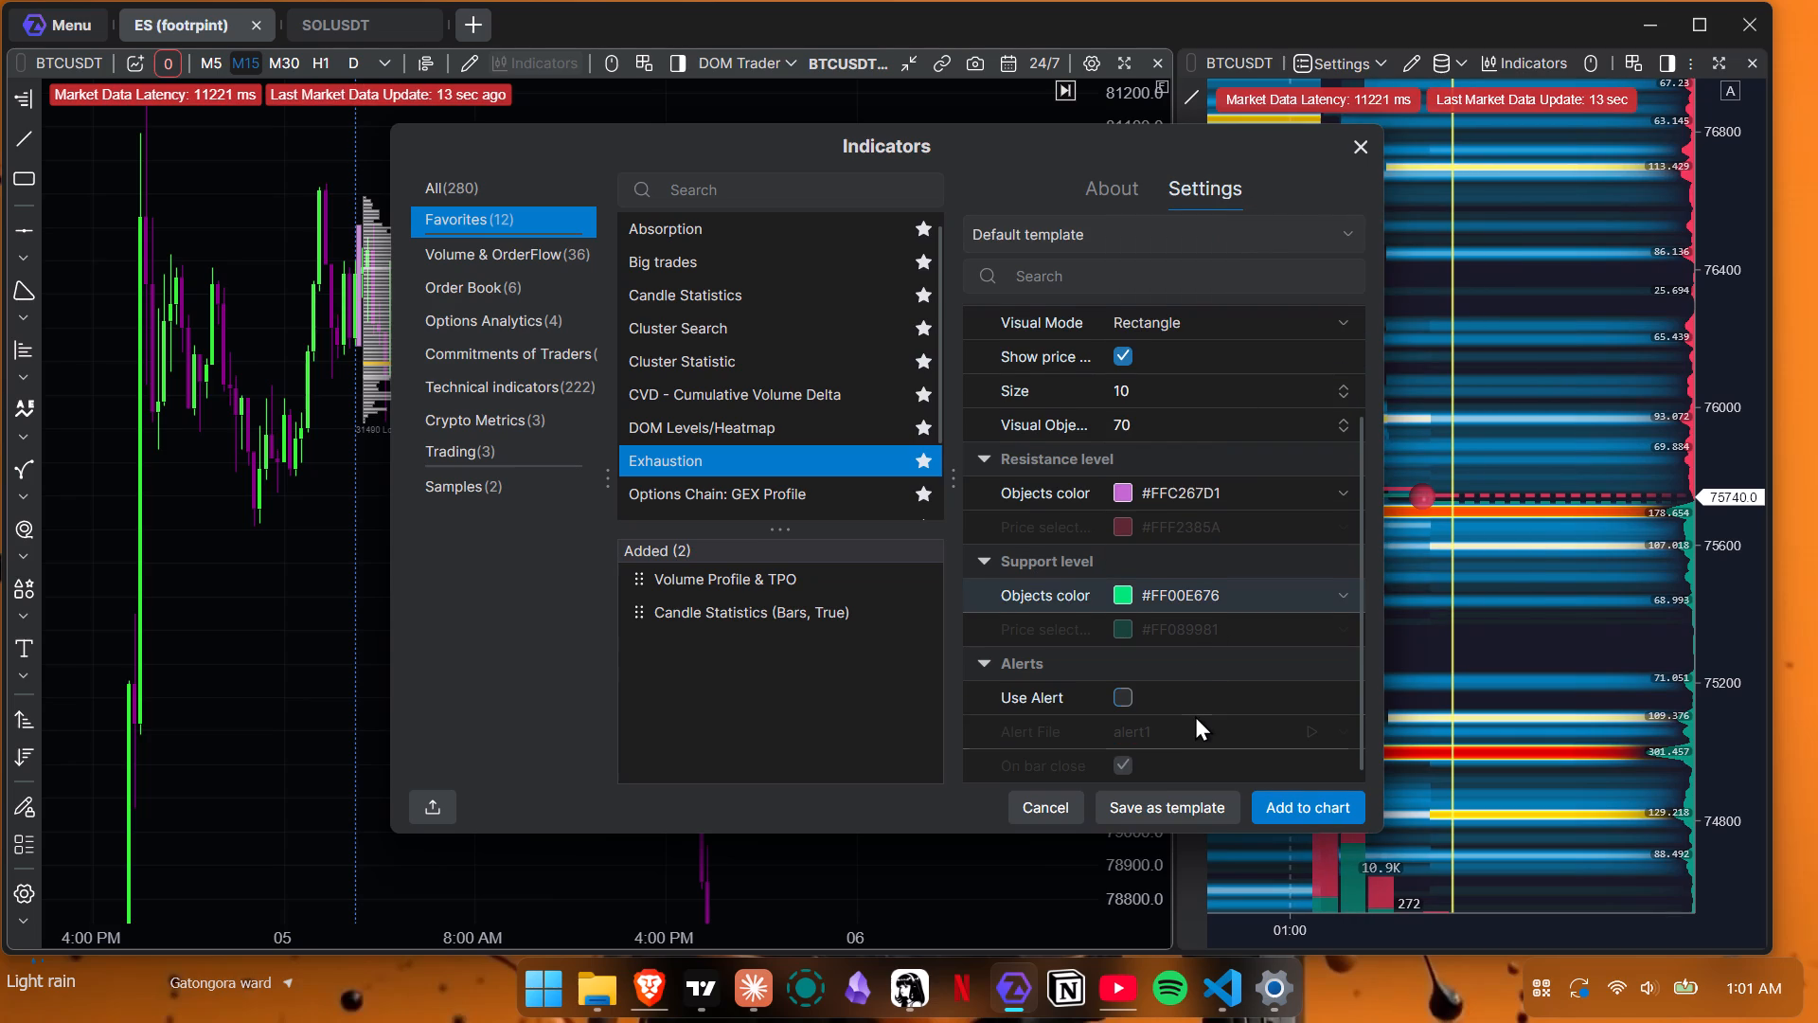
pyautogui.scroll(-2, 1195, 715)
pyautogui.click(1125, 695)
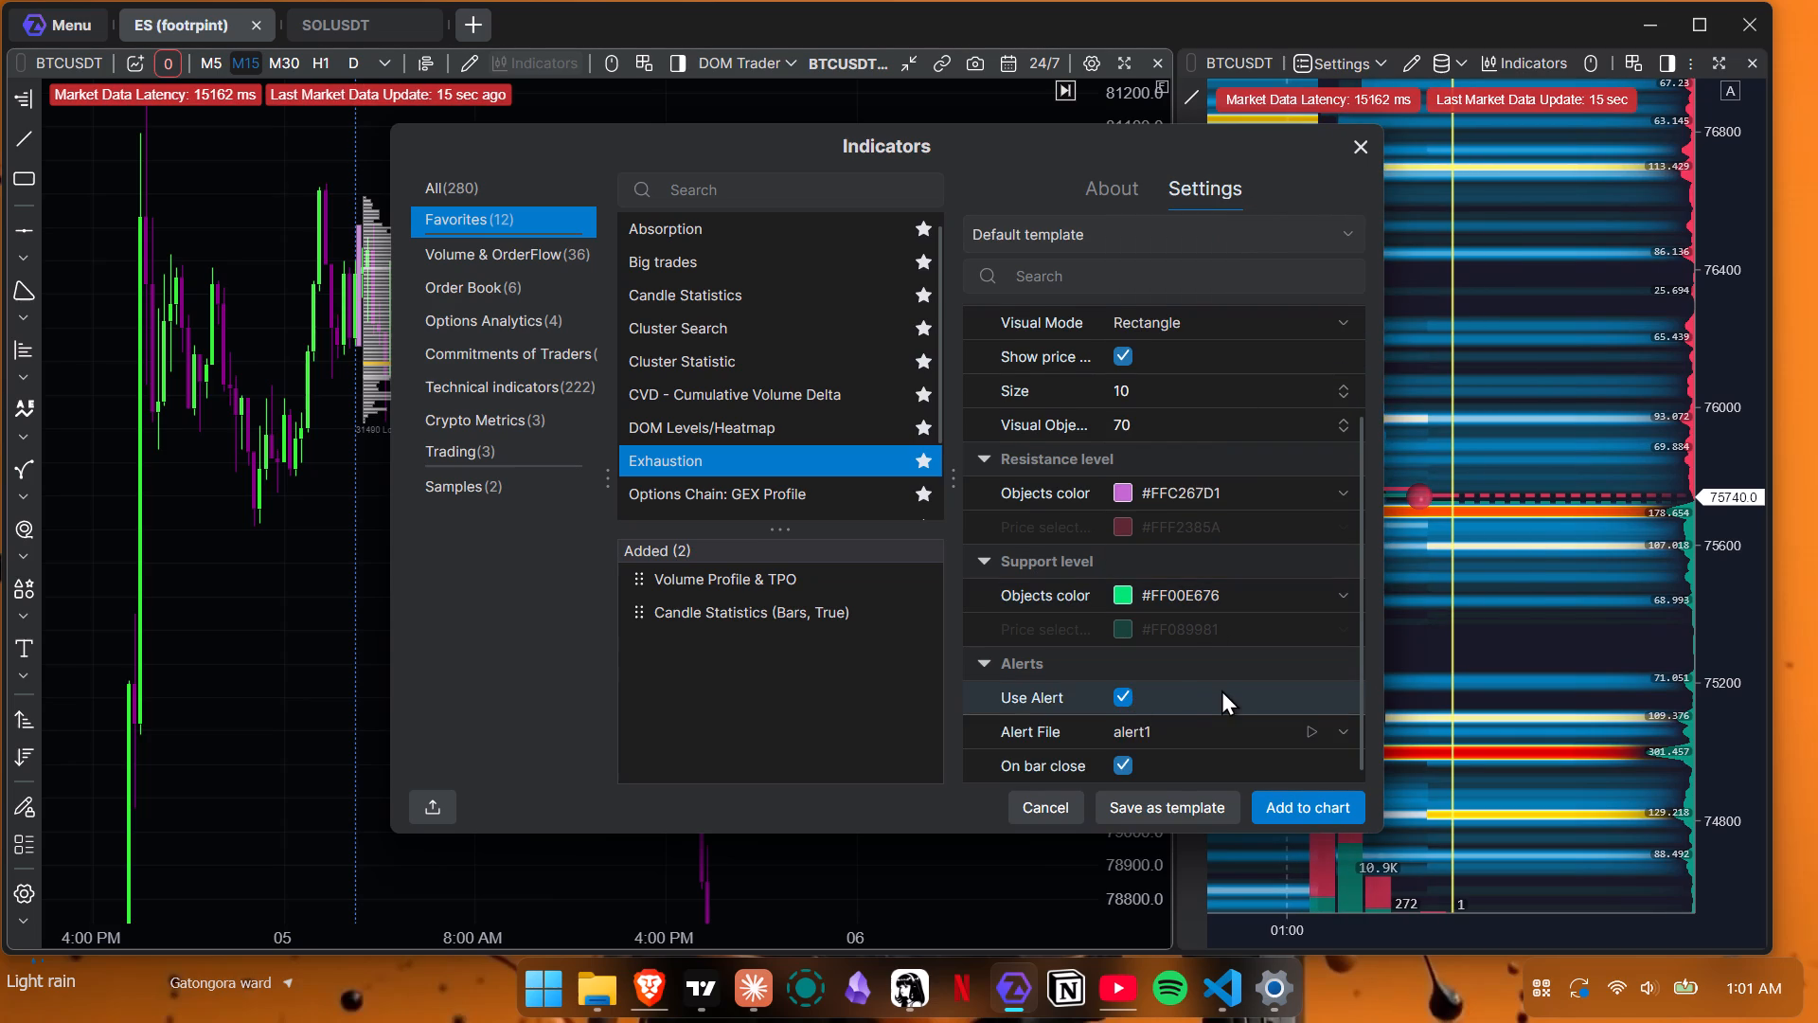
pyautogui.scroll(-5, 1223, 689)
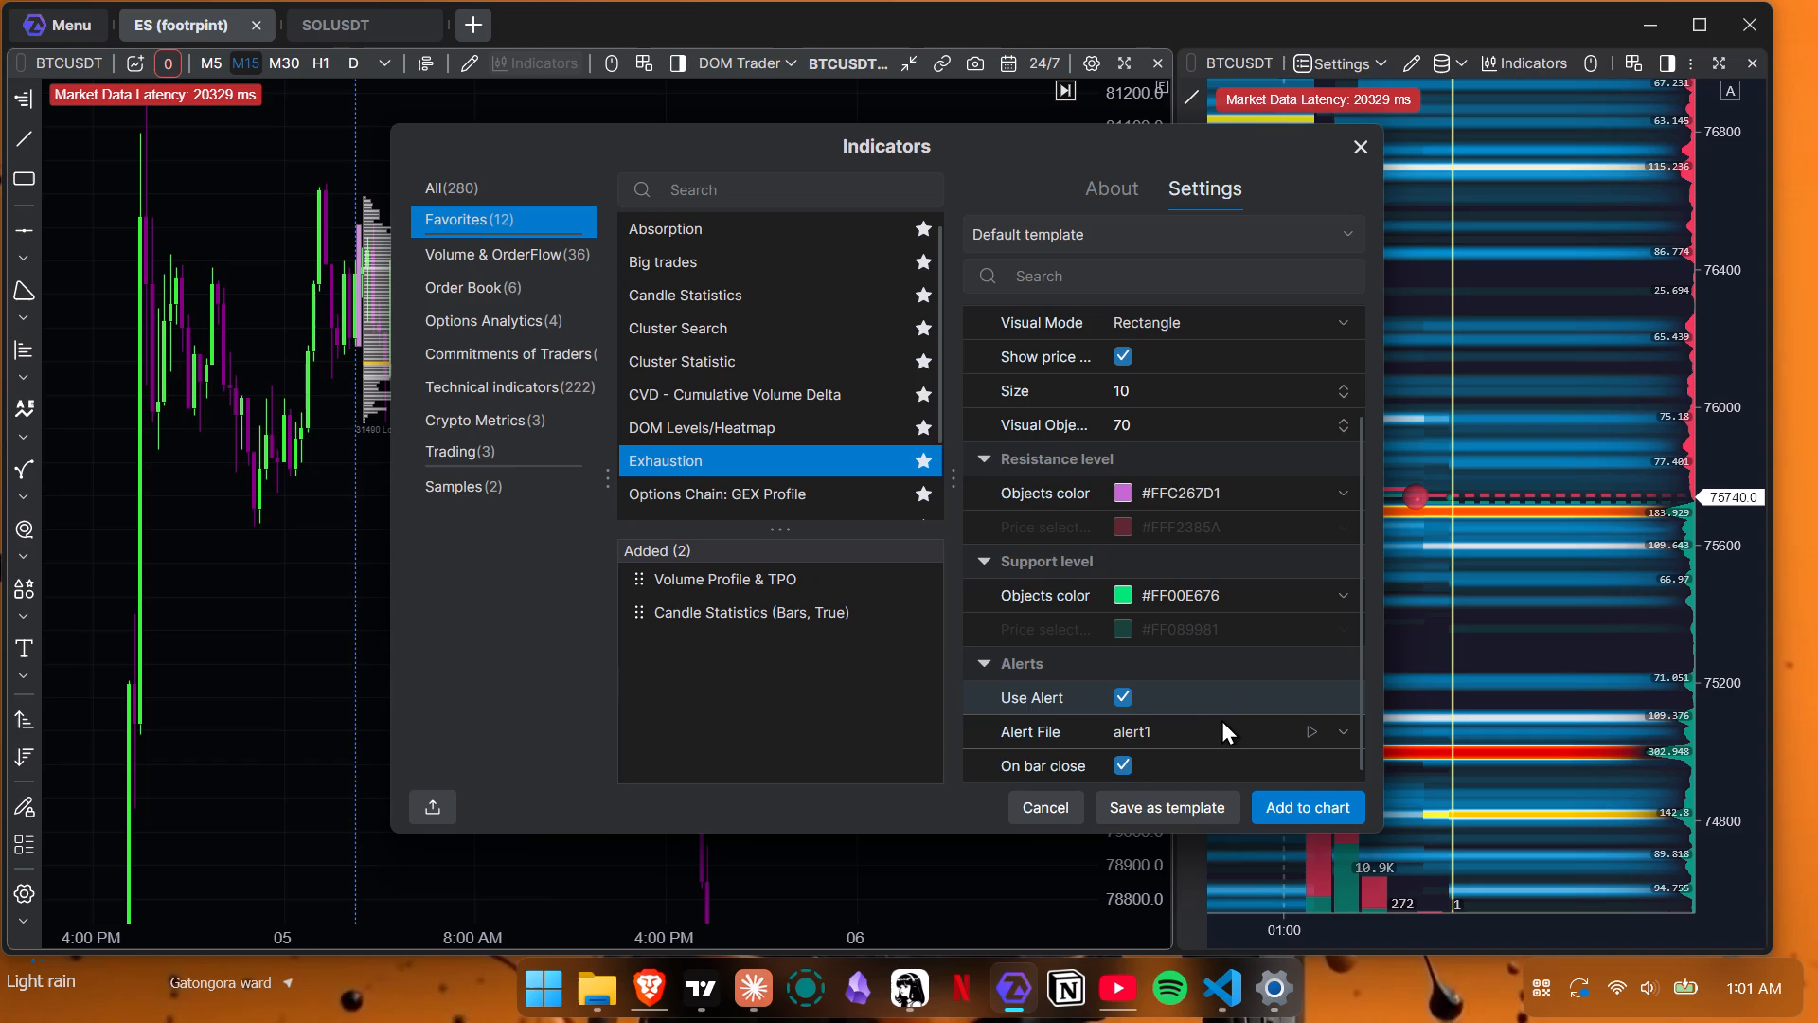
pyautogui.scroll(-3, 1222, 719)
pyautogui.click(1343, 727)
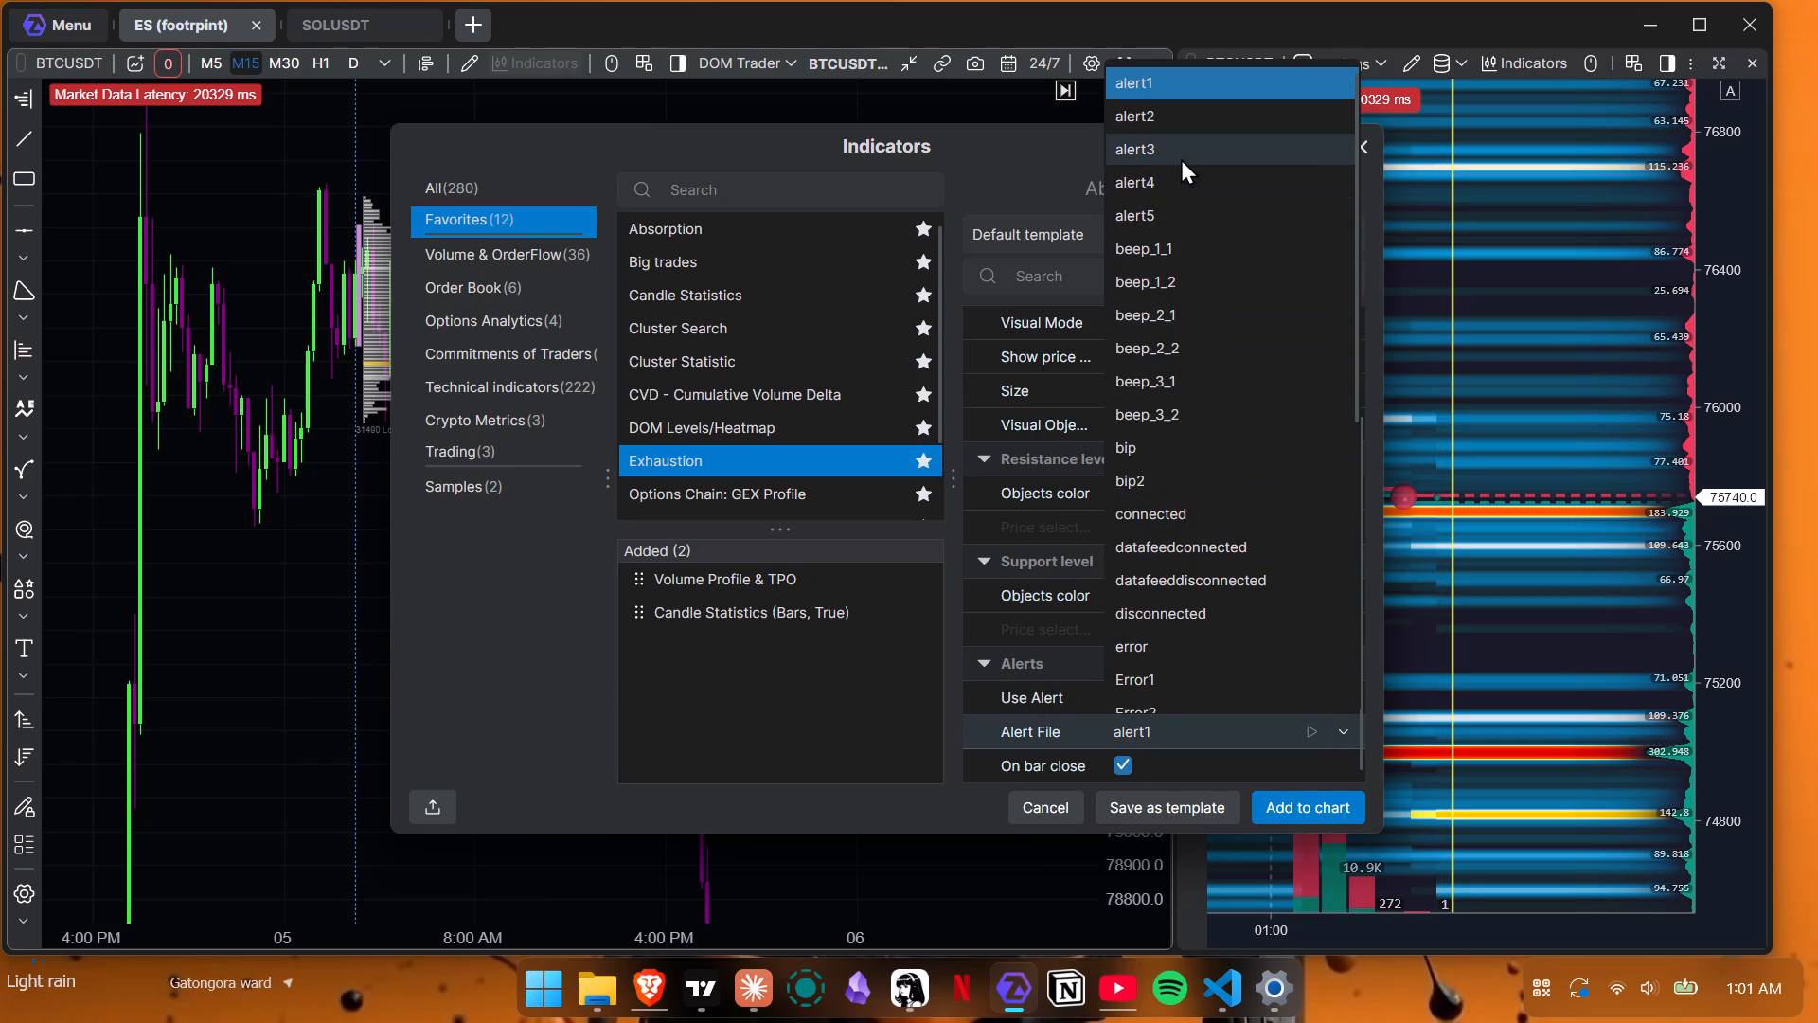
pyautogui.click(1164, 181)
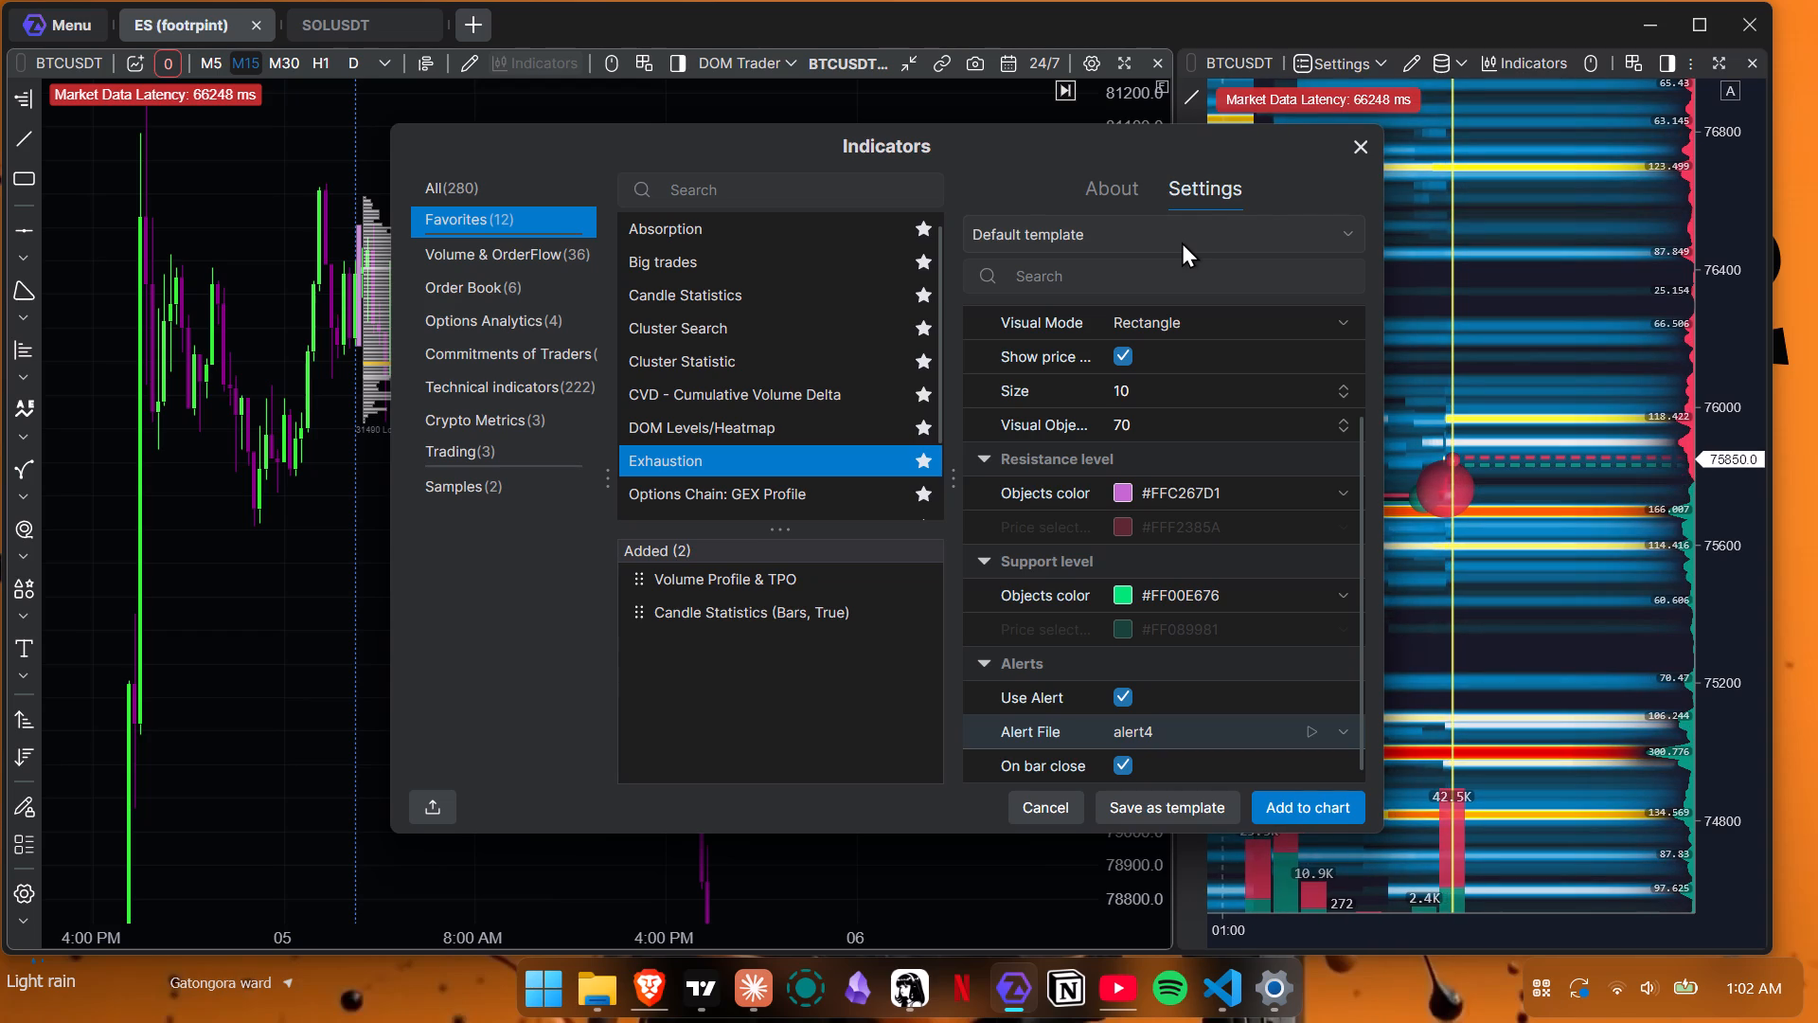
# Set the Exhaustion indicator's Visual Mode to Triangle.
pyautogui.scroll(-8, 1206, 436)
pyautogui.scroll(-6, 1210, 523)
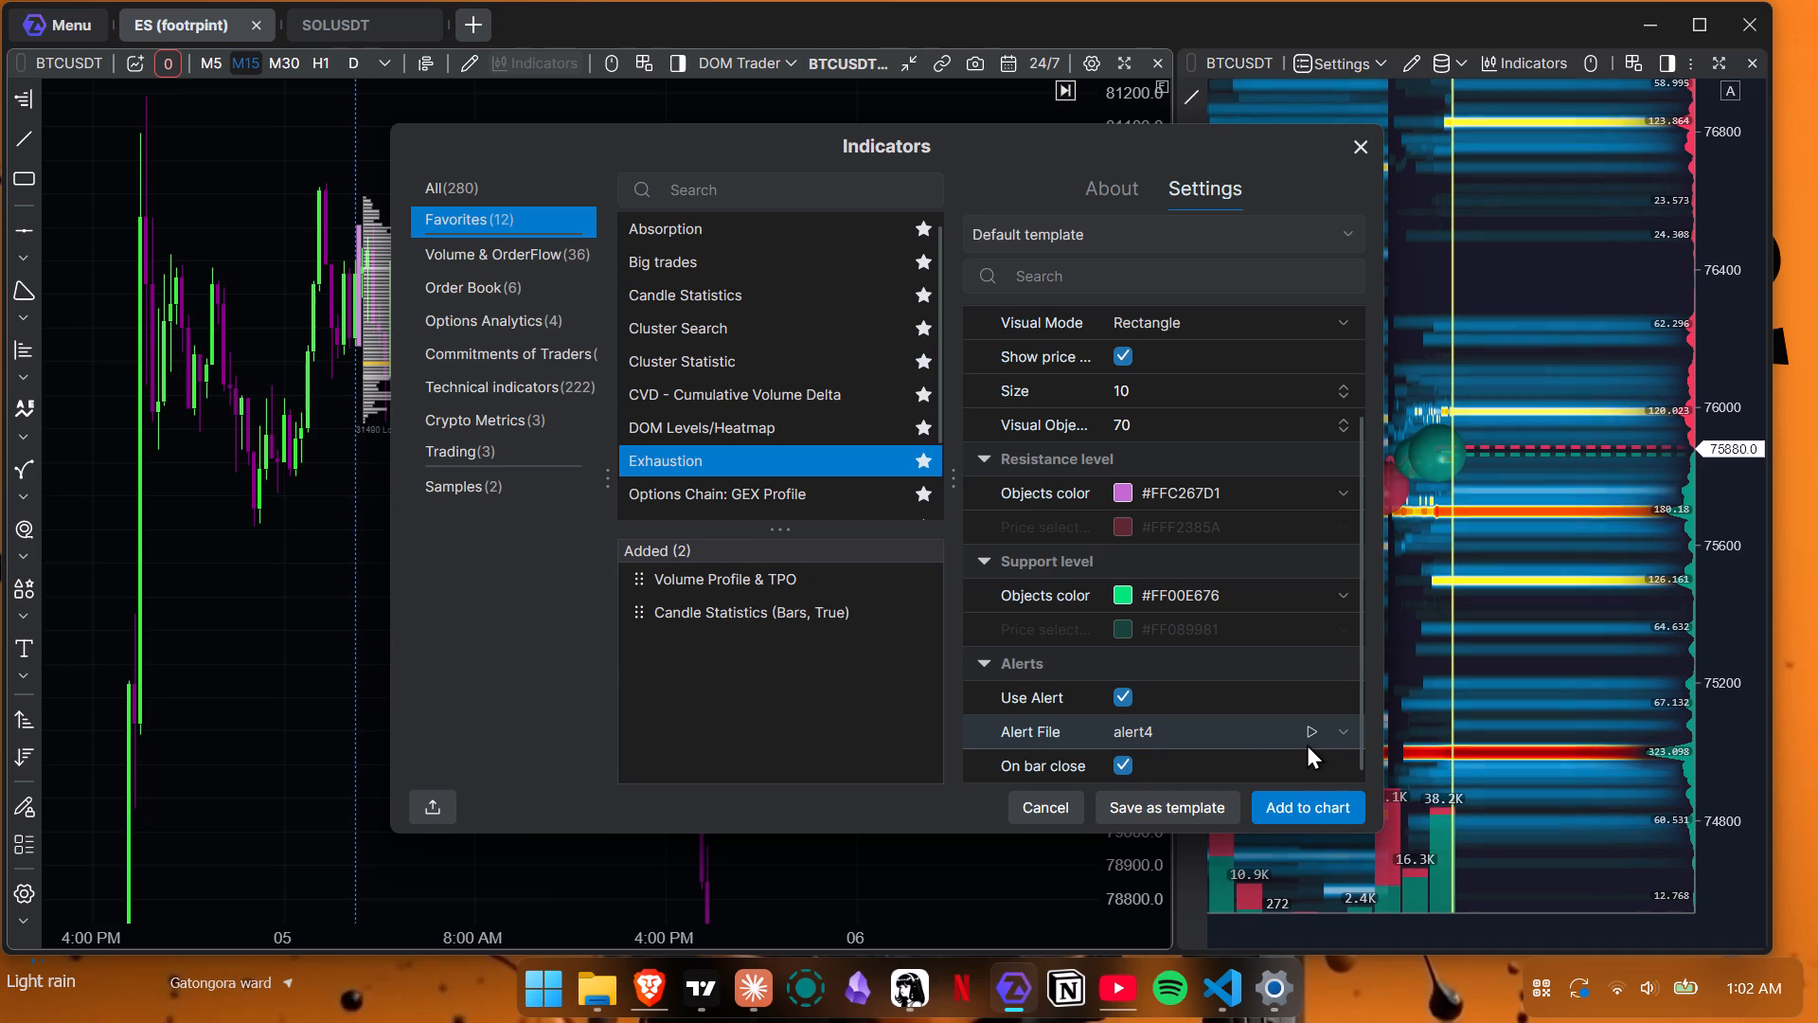
pyautogui.scroll(-3, 1189, 682)
pyautogui.scroll(2, 1156, 388)
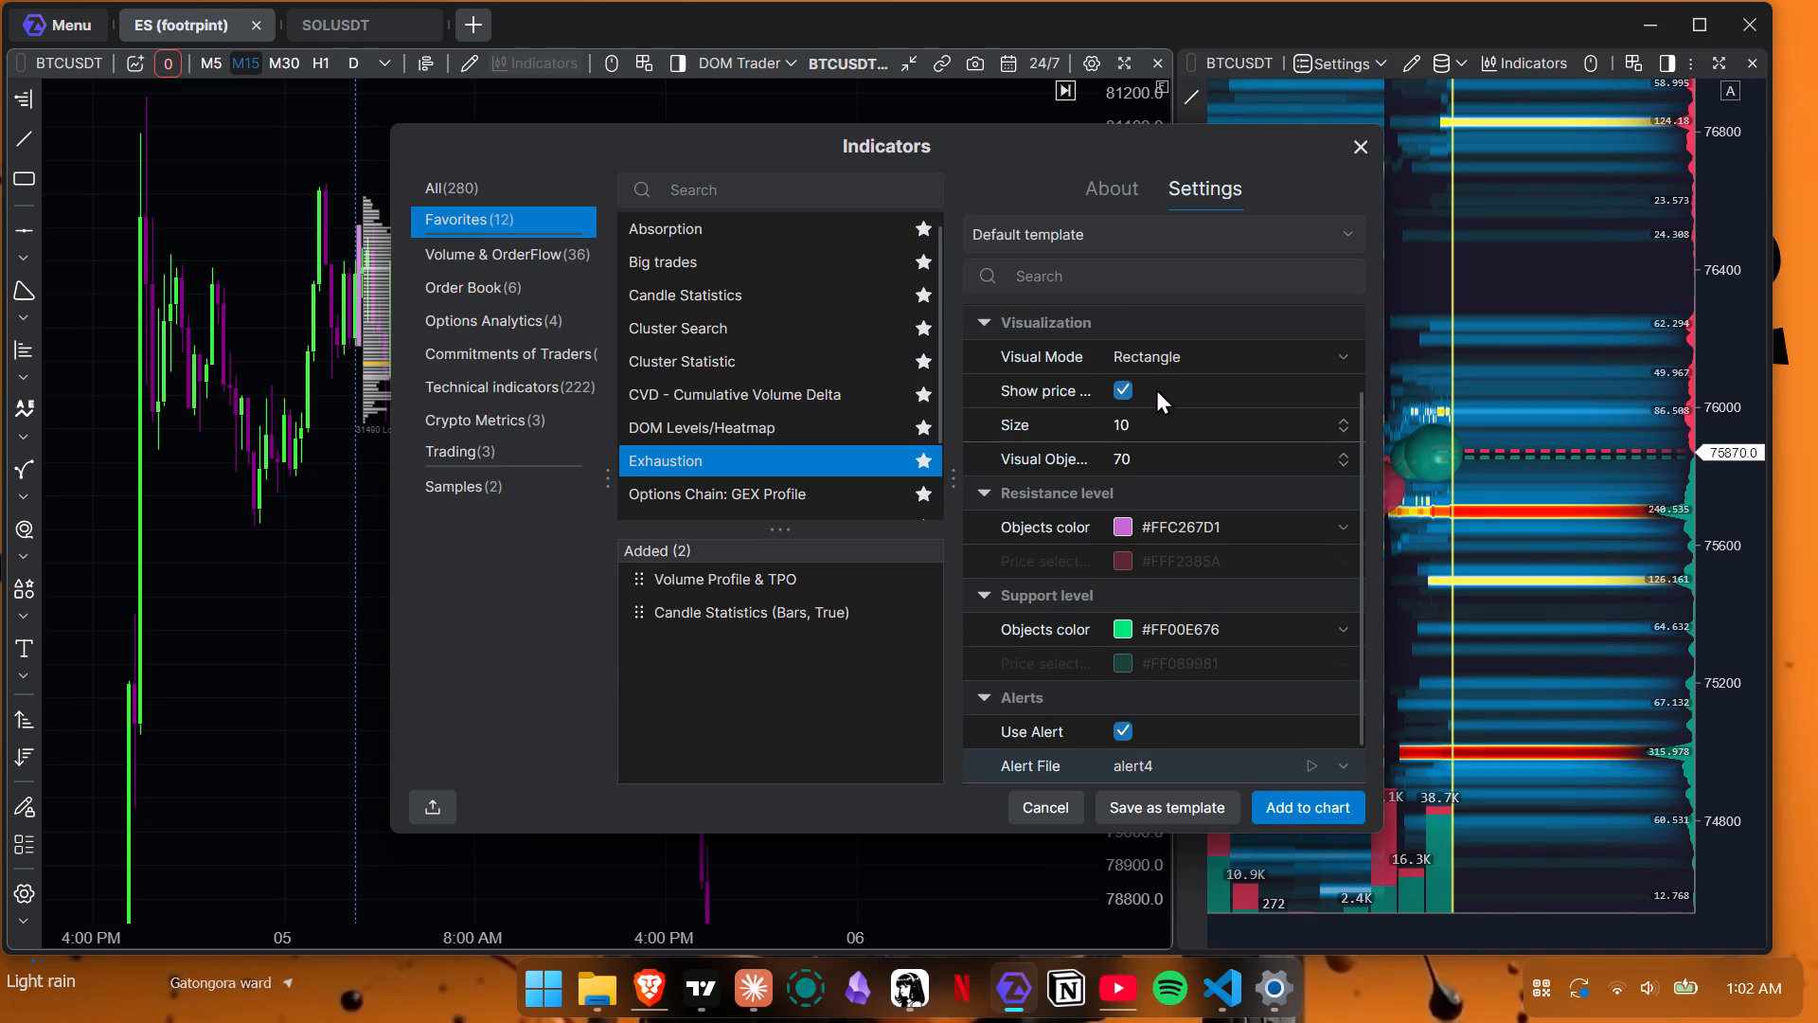
pyautogui.scroll(1, 1156, 388)
pyautogui.click(1328, 421)
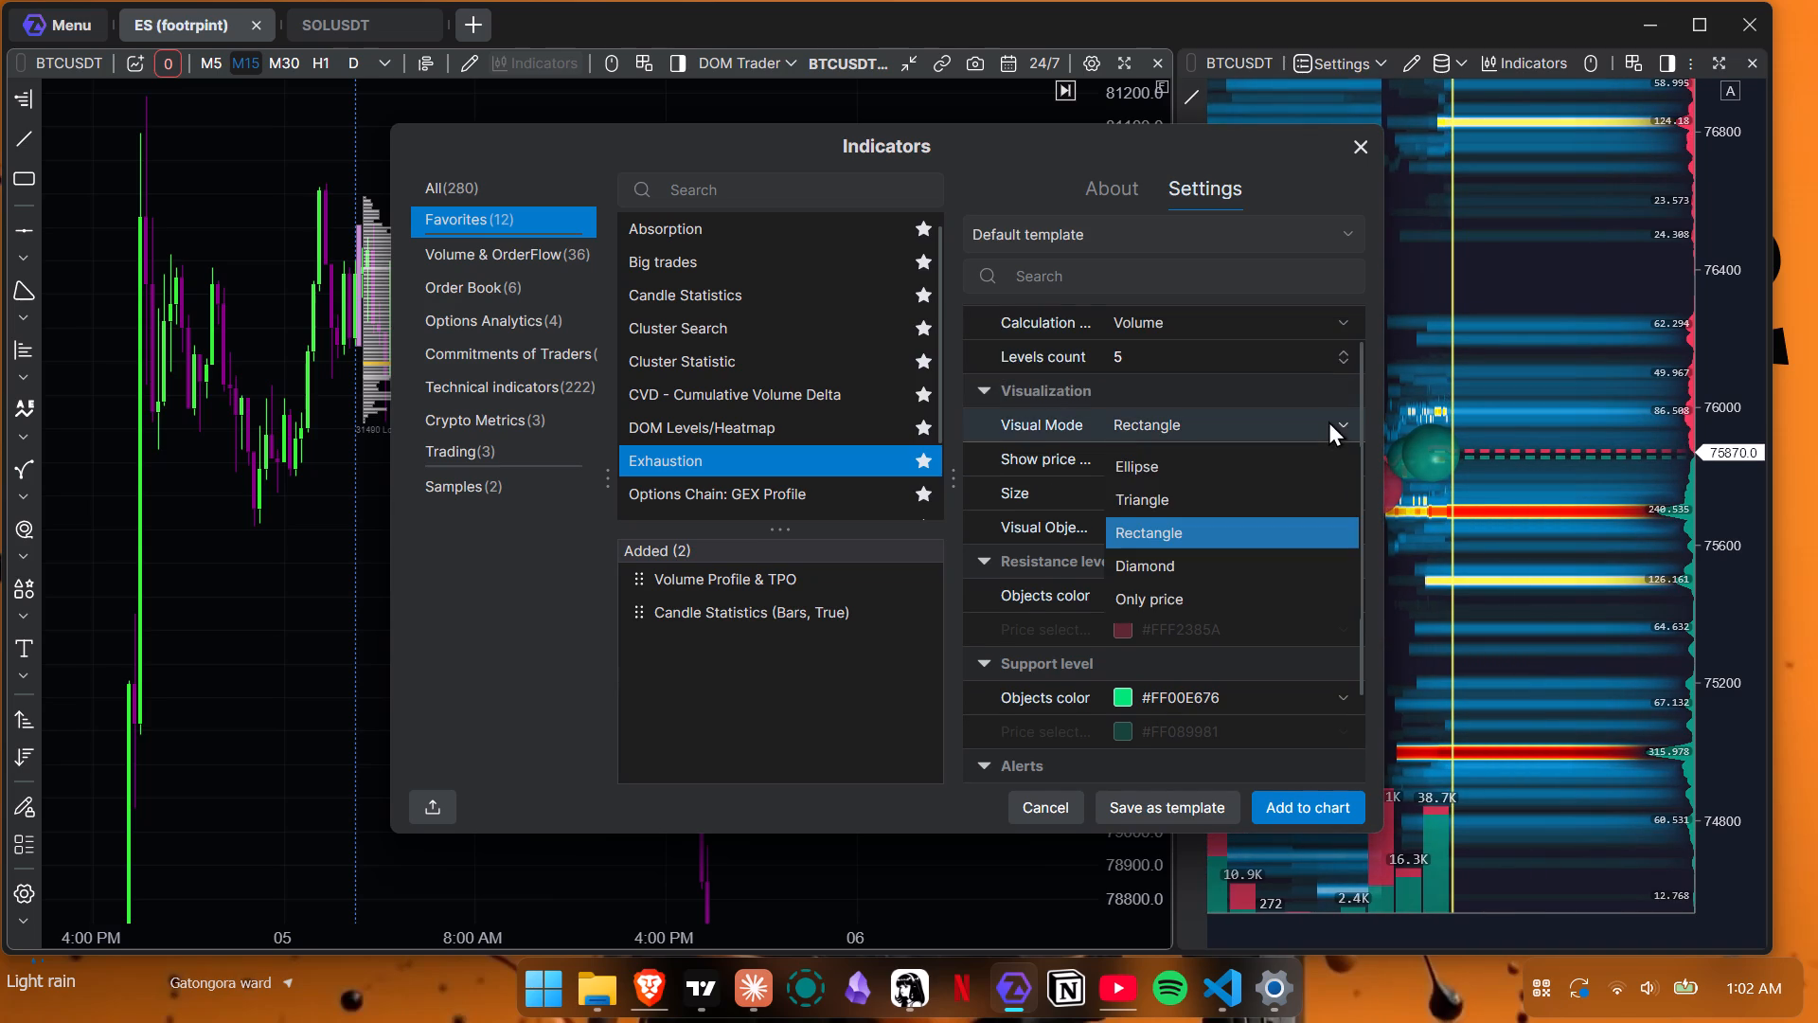
pyautogui.click(1226, 495)
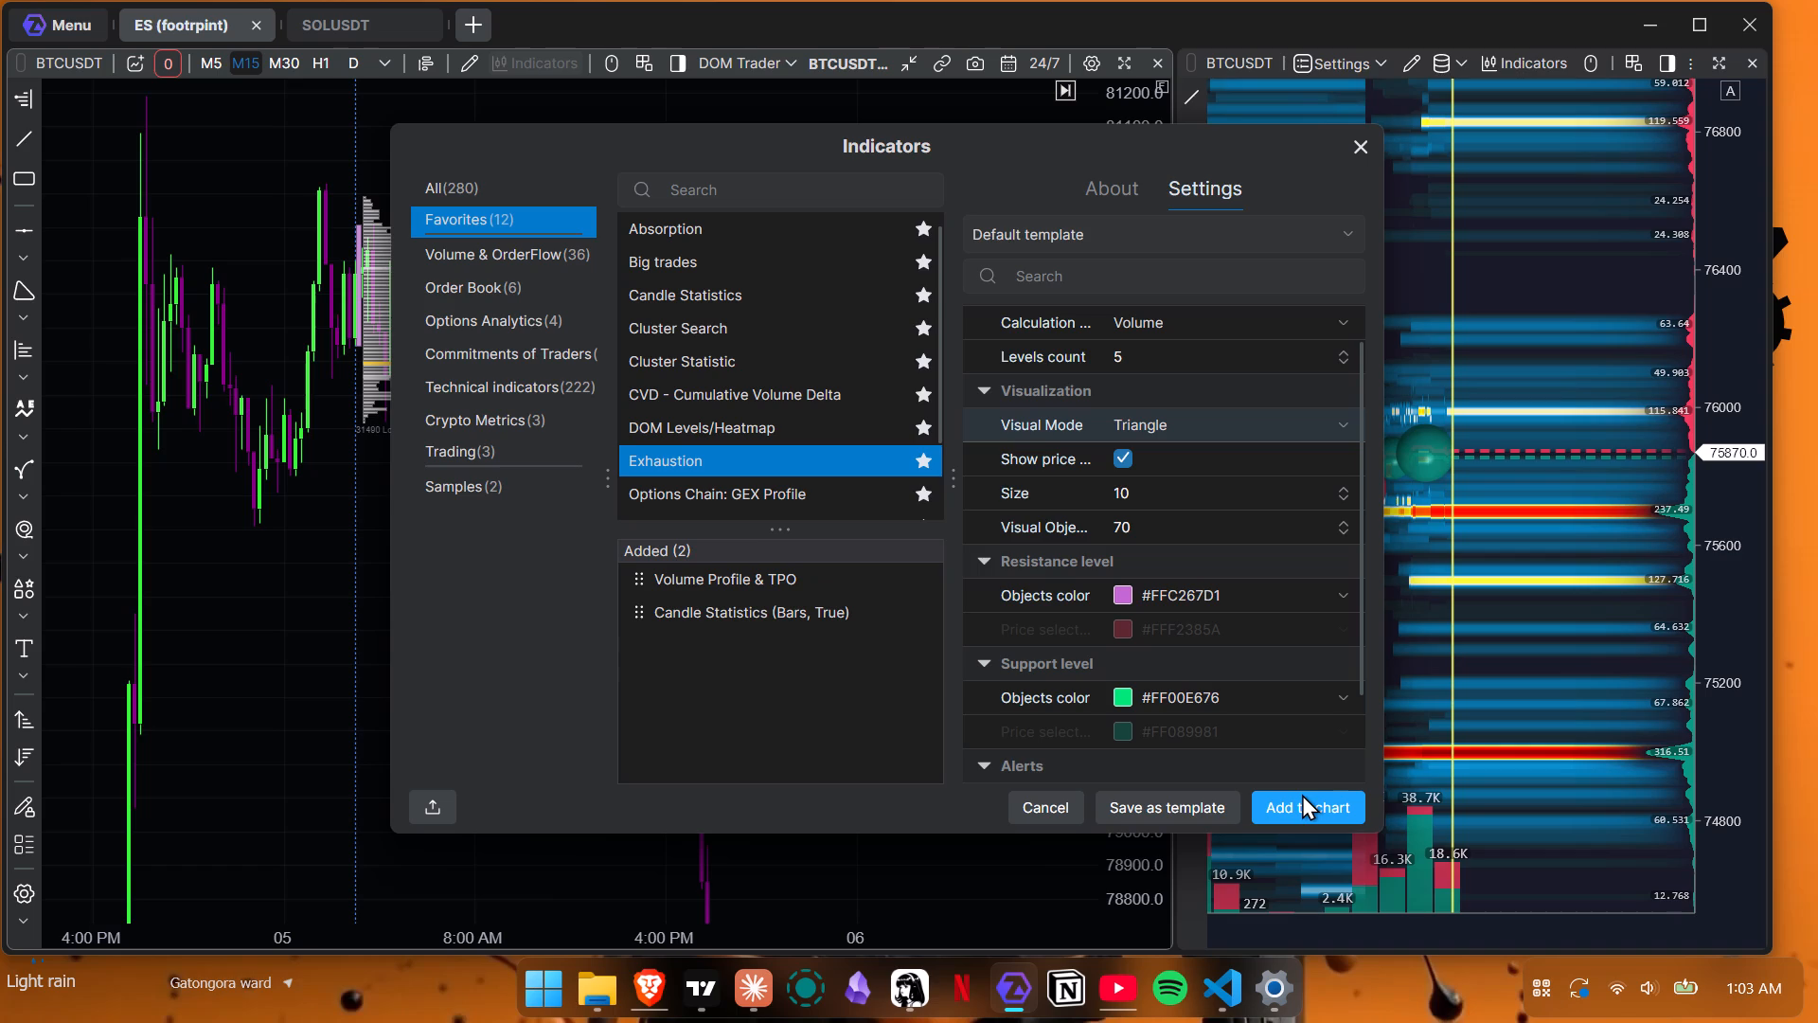
# Add the configured Exhaustion indicator to the BTCUSDT M15 chart and apply its settings.
pyautogui.click(1135, 188)
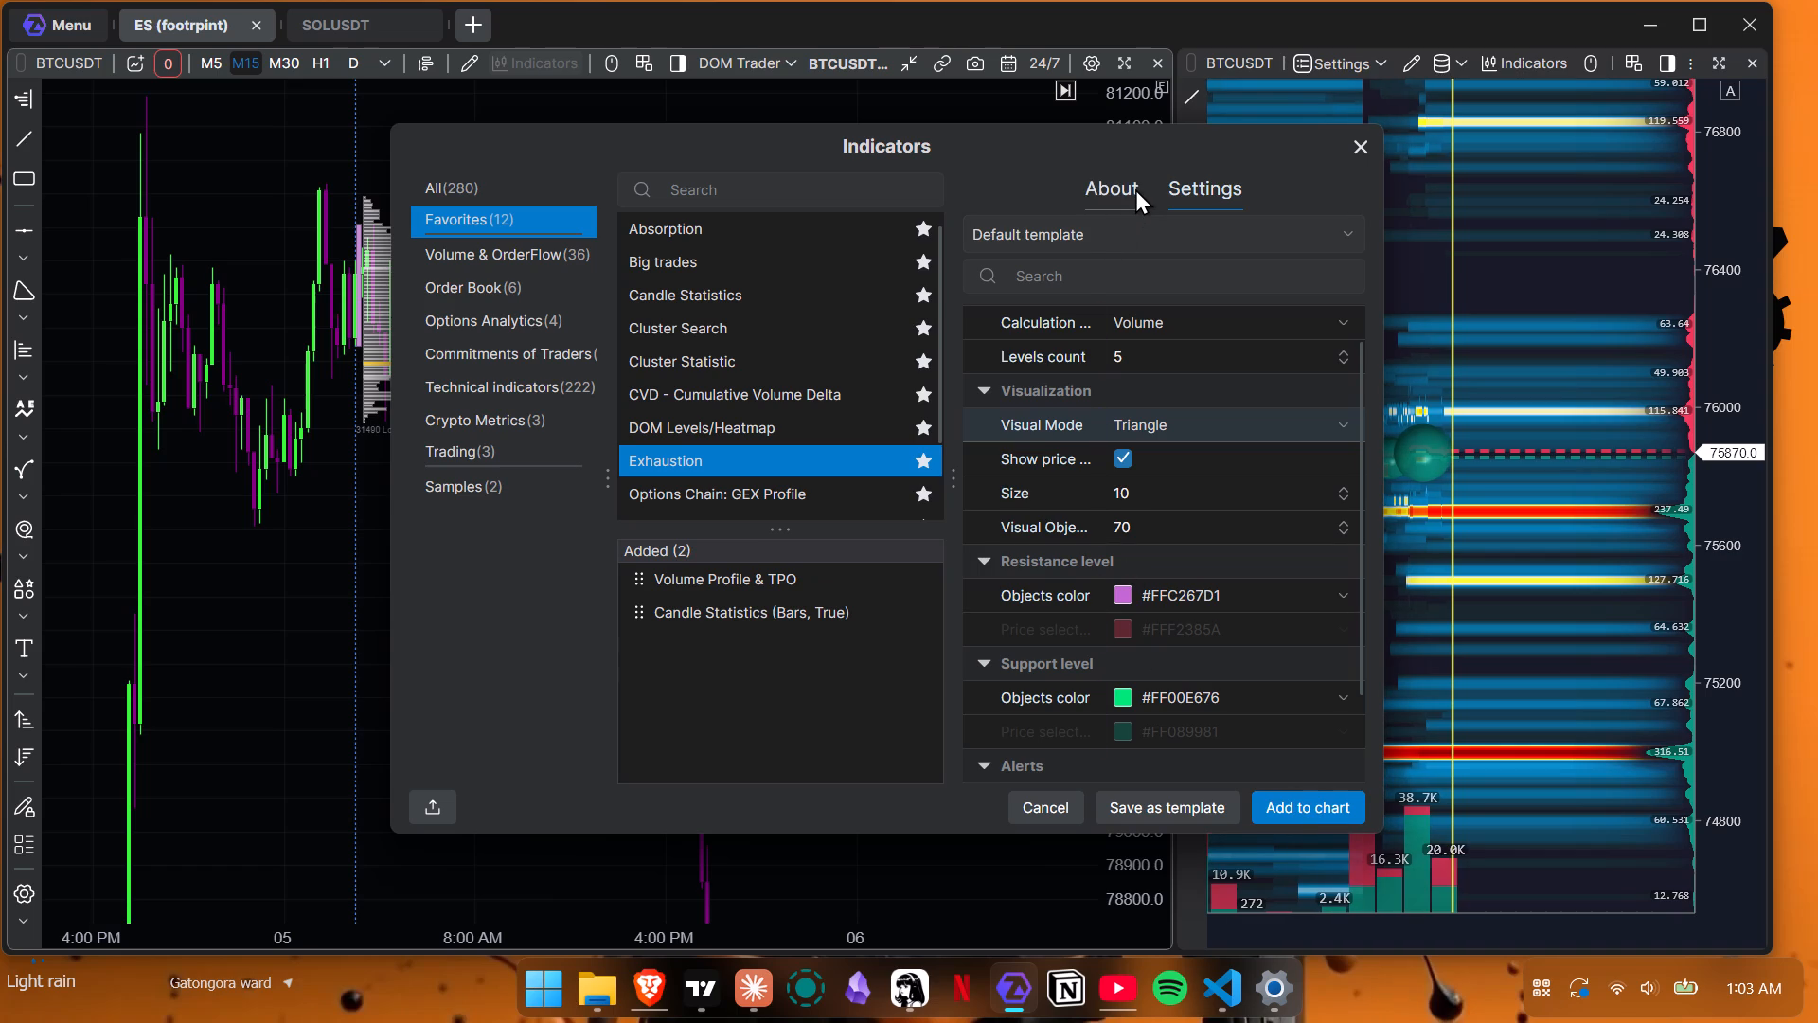
pyautogui.doubleClick(804, 465)
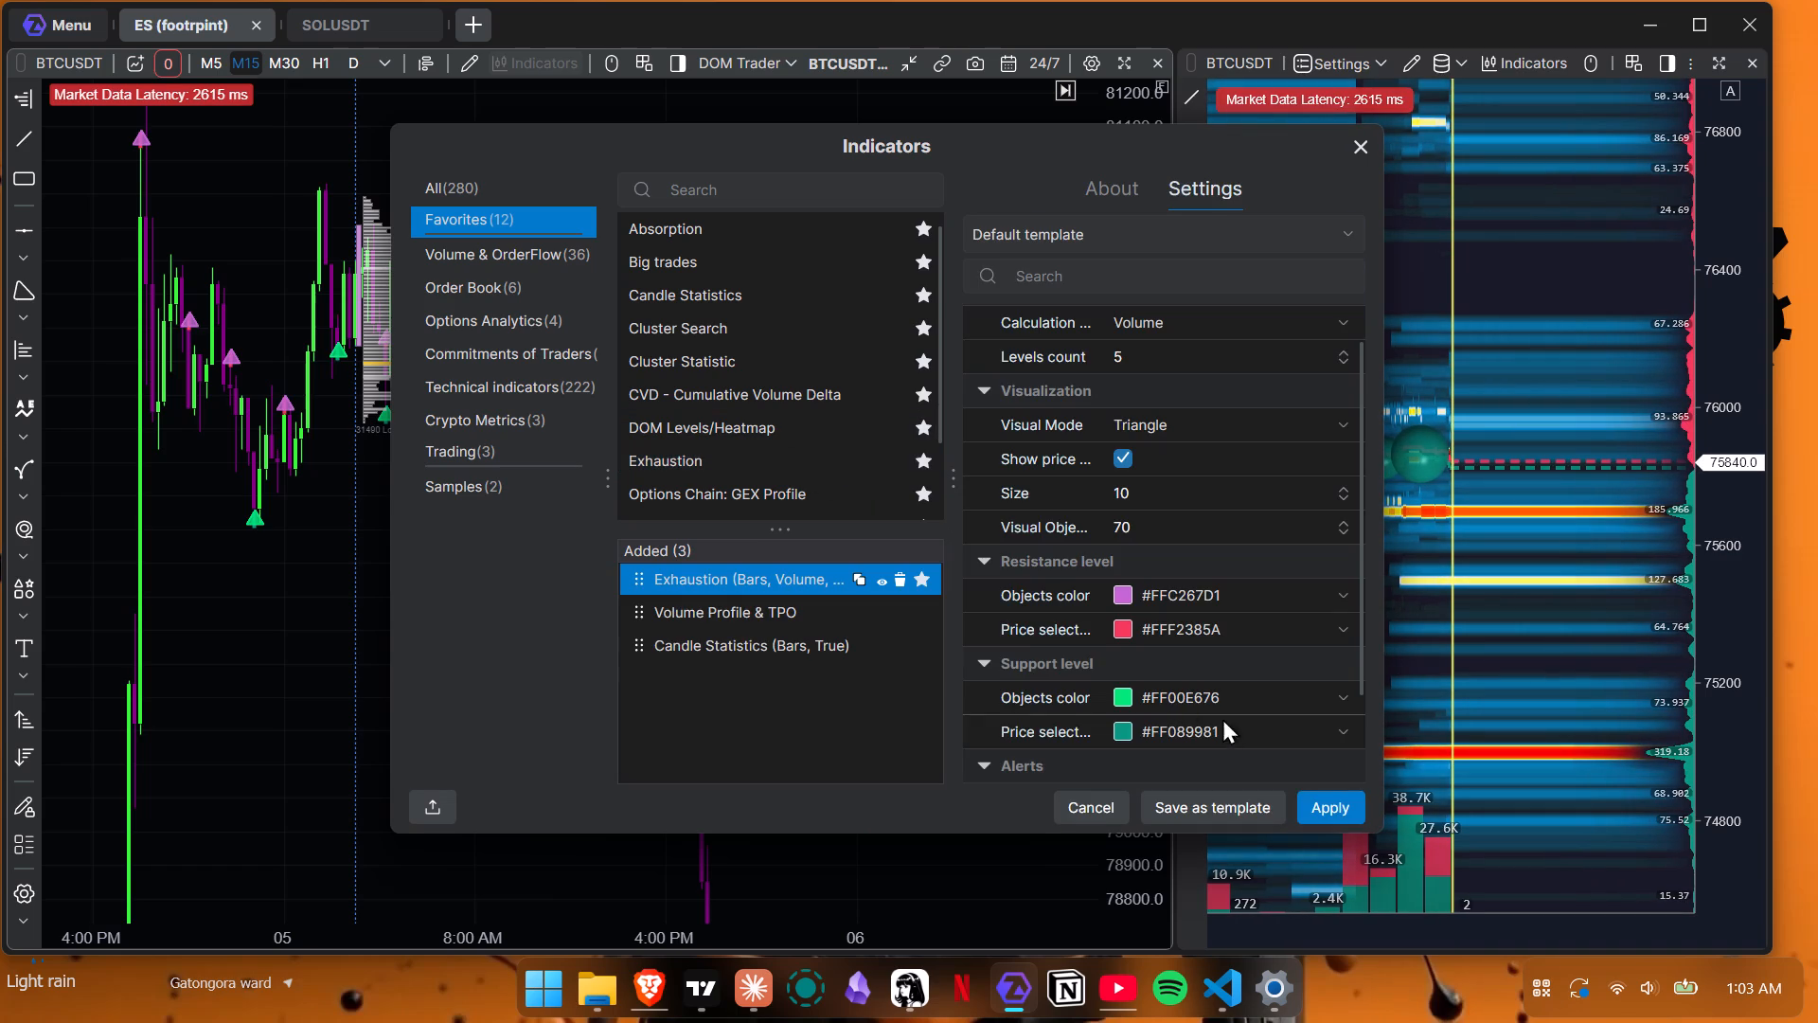
pyautogui.click(1334, 793)
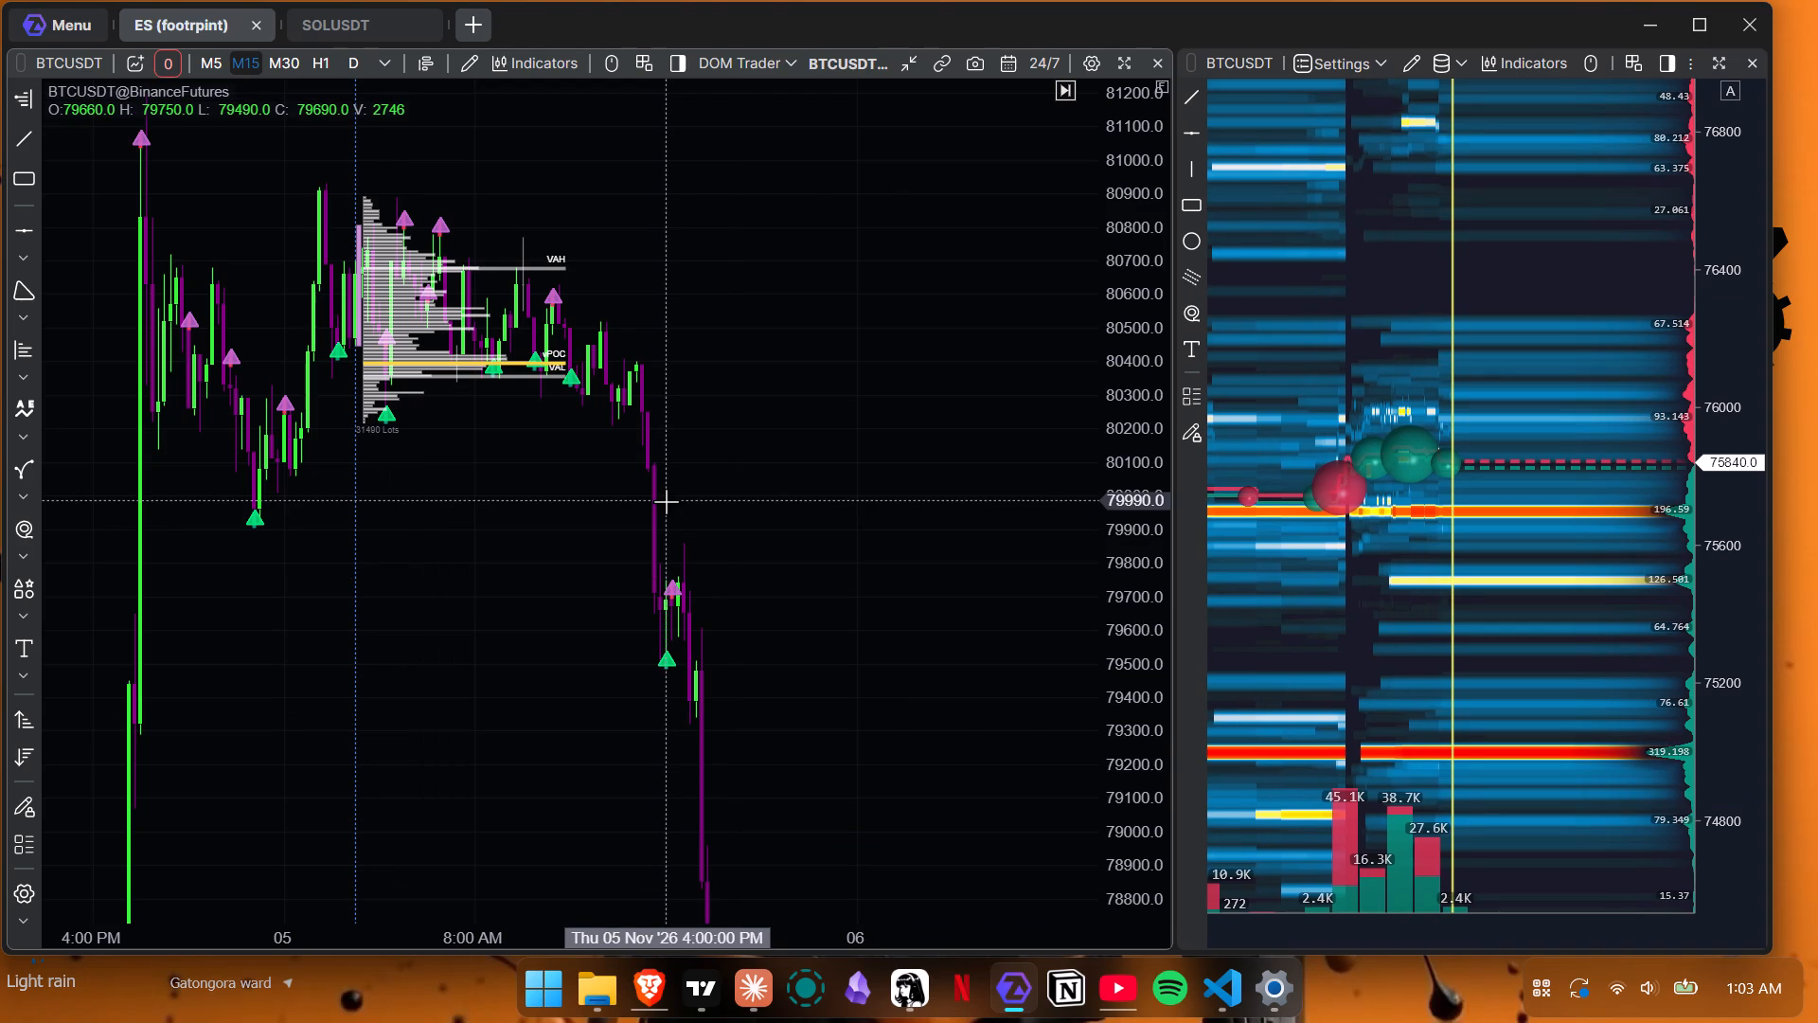
# Examine the footprint cells behind the green Exhaustion triangle at the late 4 November low on the BTCUSDT chart.
pyautogui.moveTo(328, 590); pyautogui.dragTo(476, 448)
pyautogui.scroll(12, 390, 476)
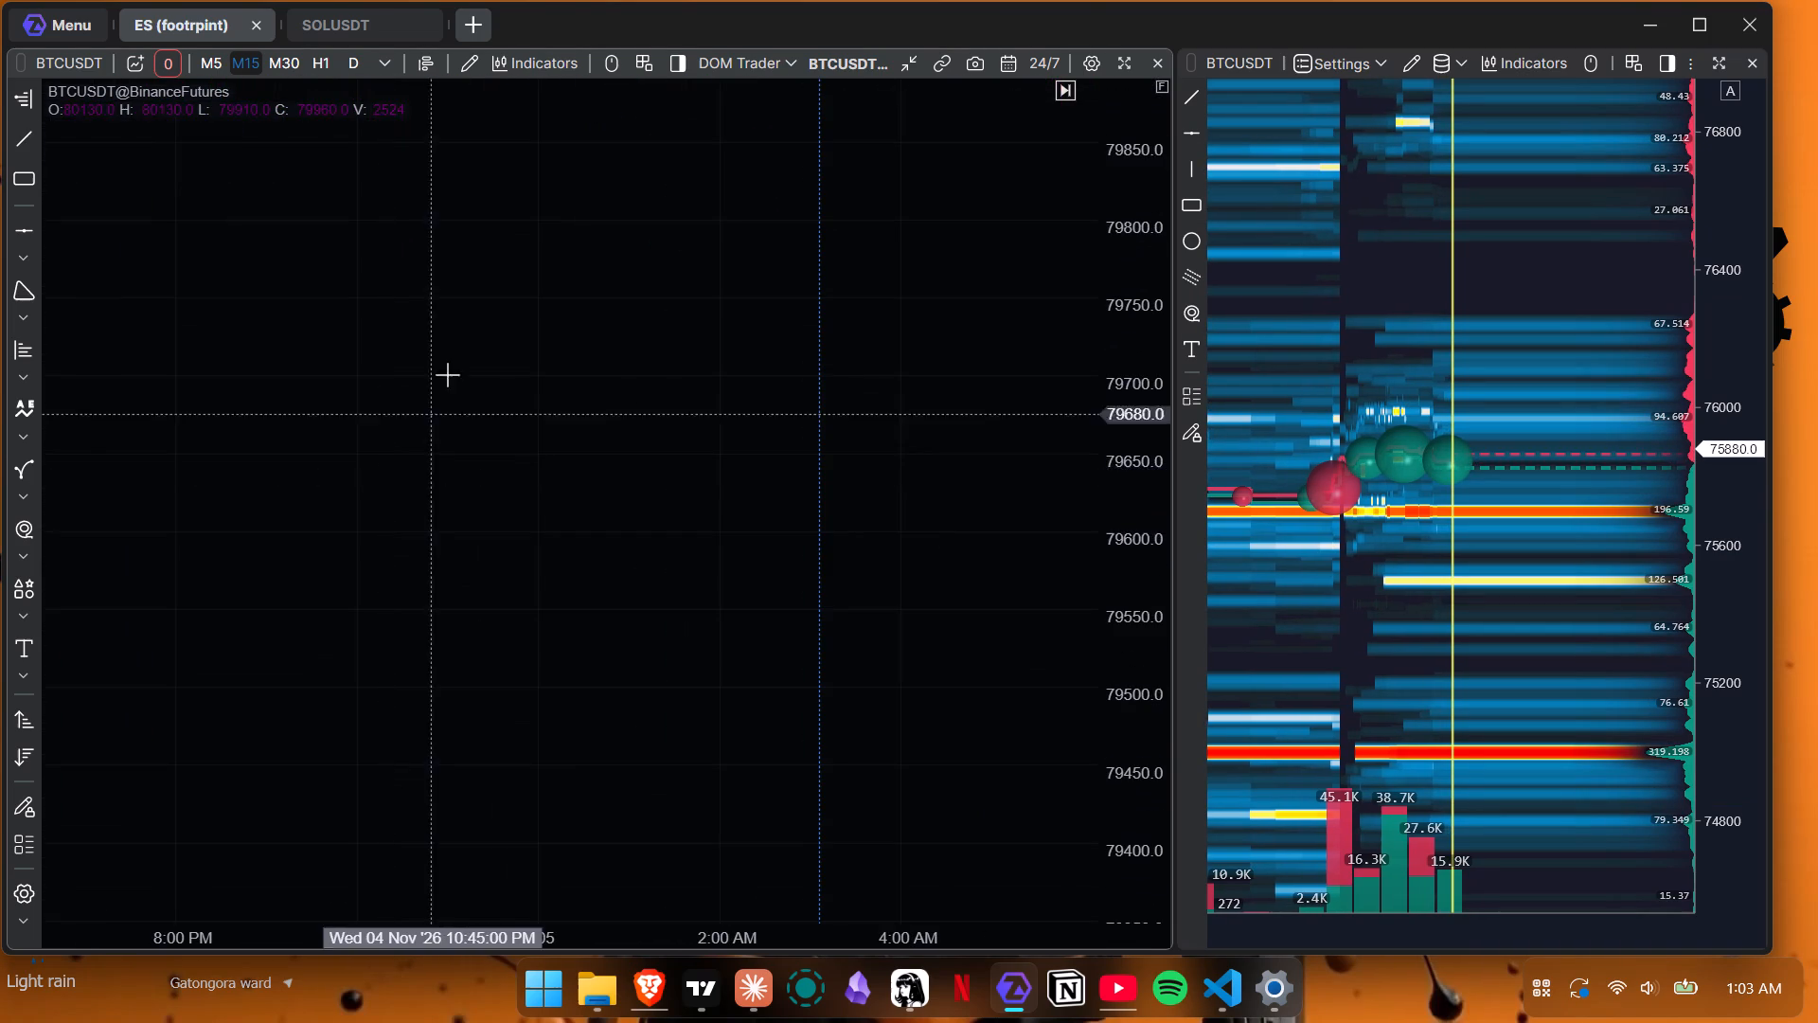
pyautogui.moveTo(466, 348); pyautogui.dragTo(415, 799)
pyautogui.scroll(7, 369, 537)
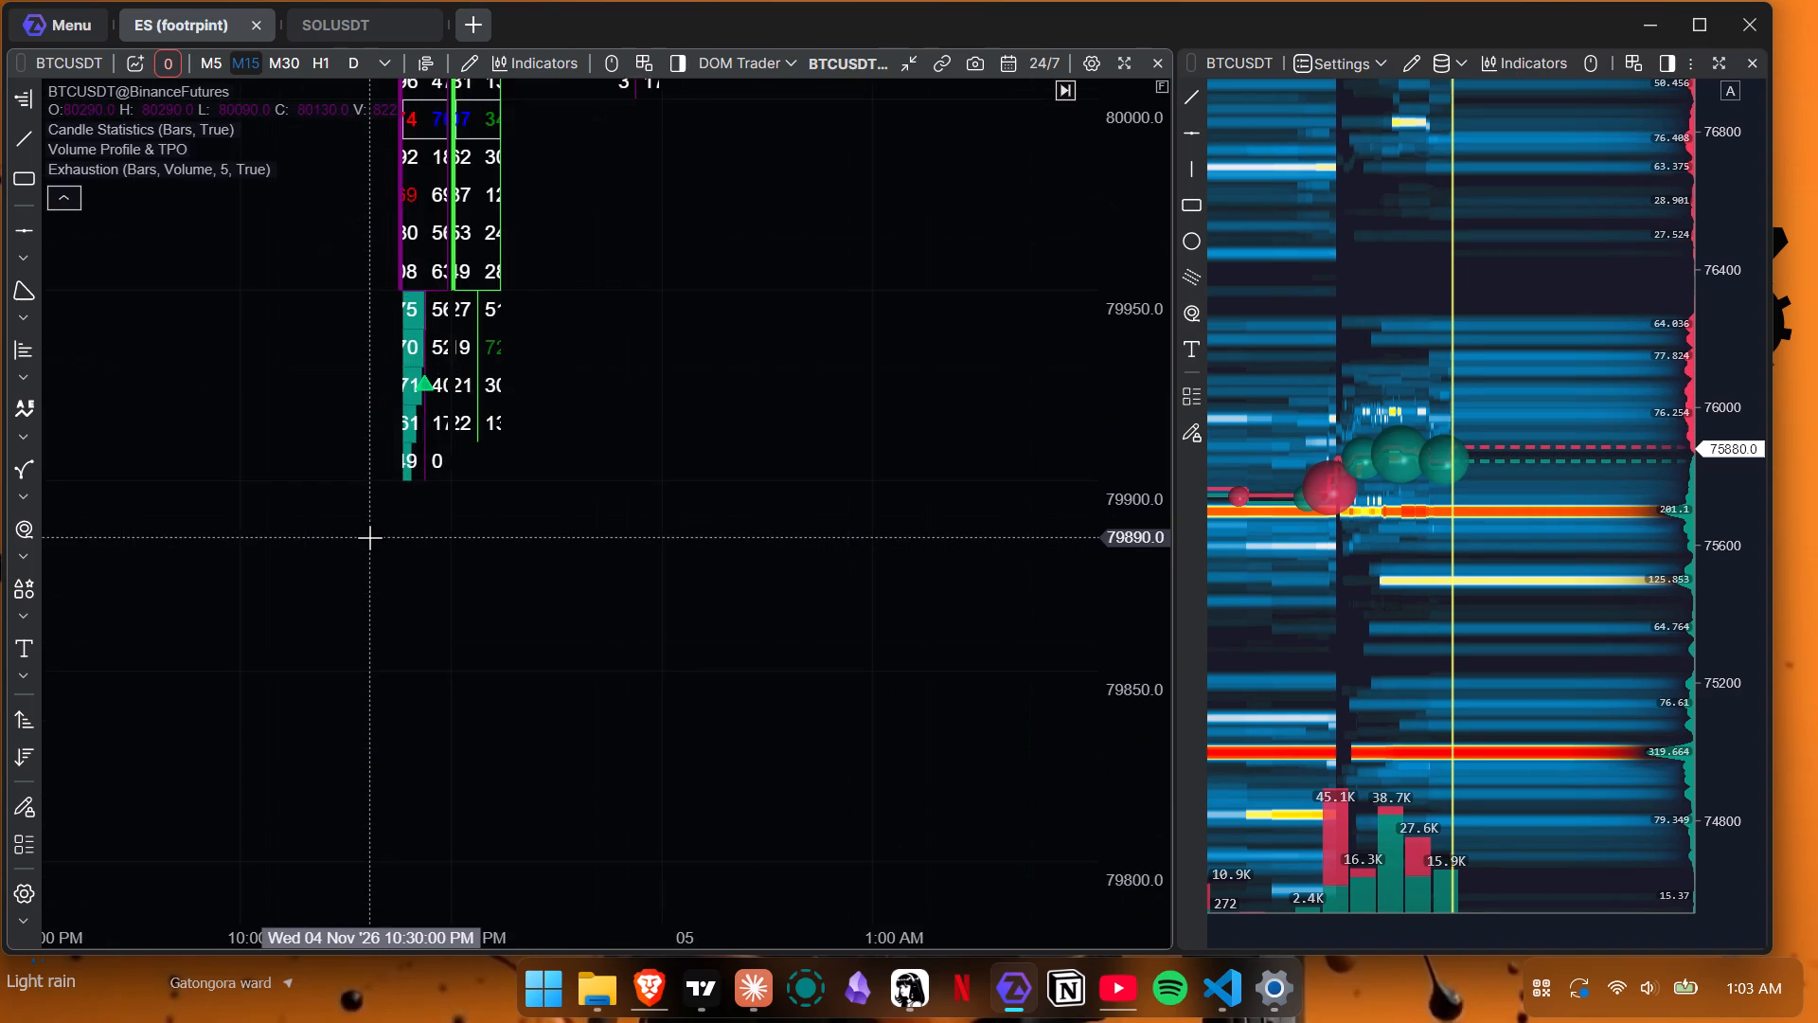
pyautogui.scroll(4, 369, 537)
pyautogui.scroll(-11, 564, 559)
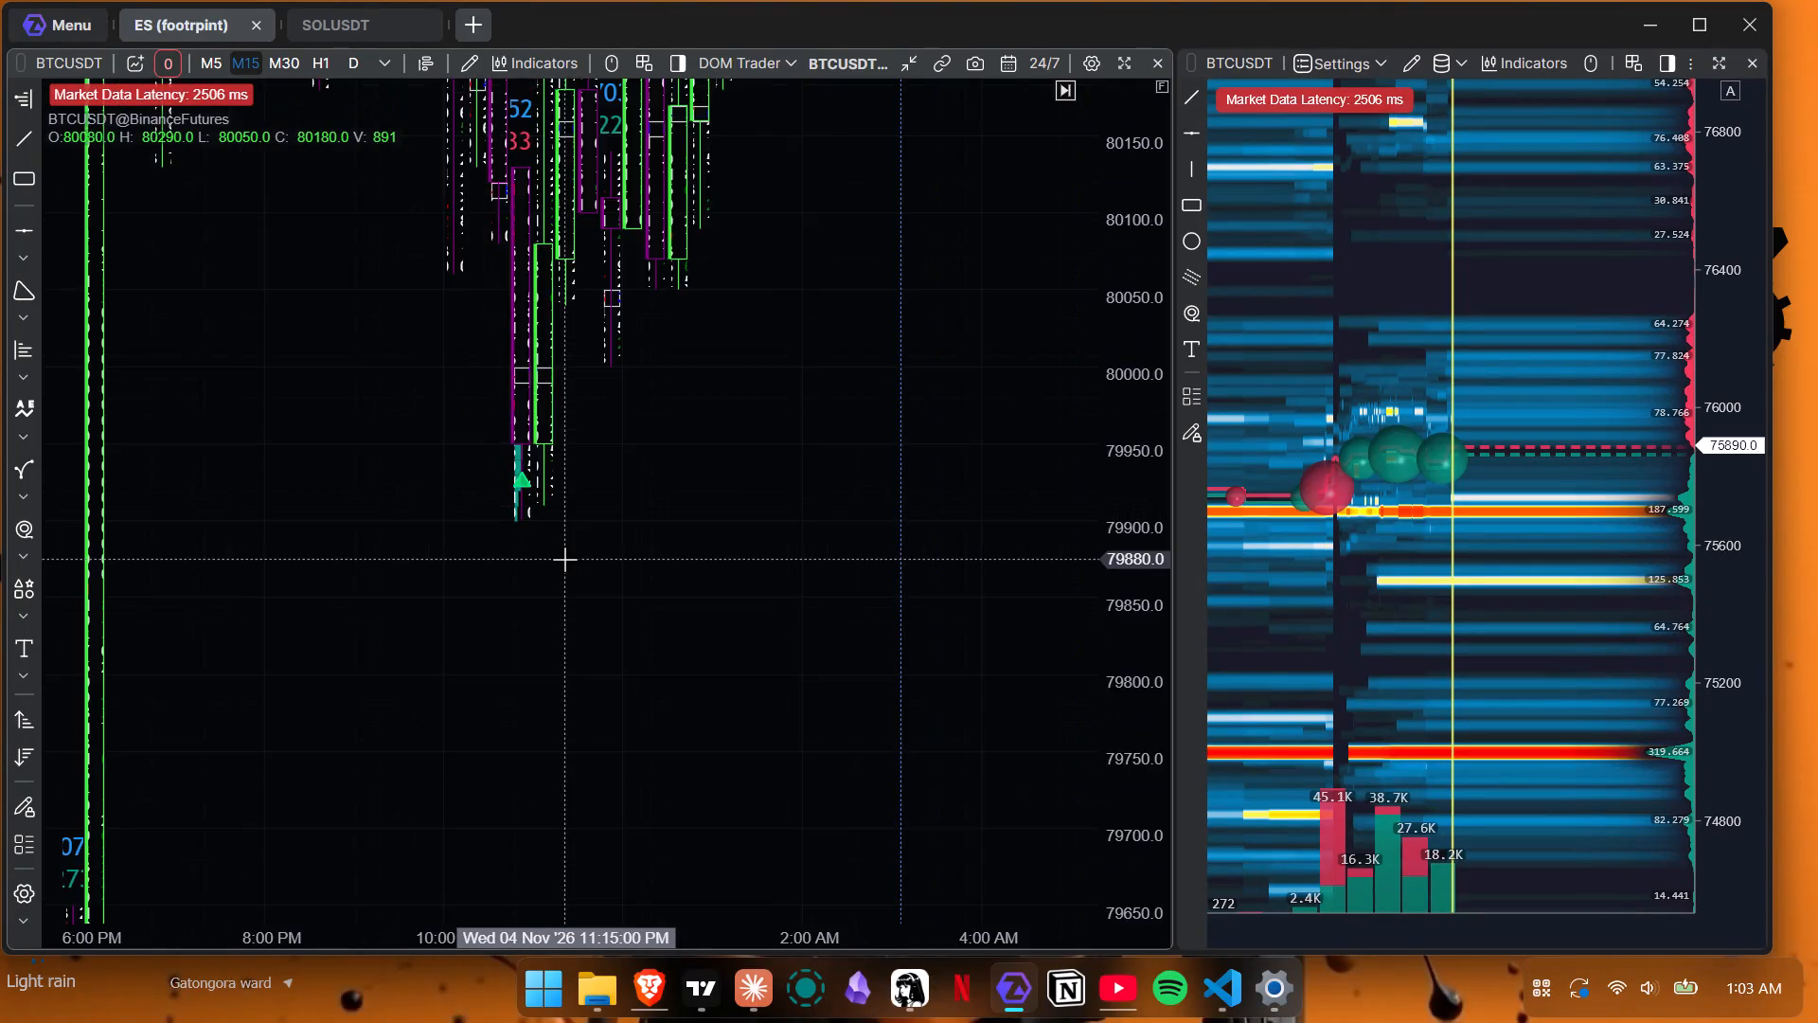
pyautogui.scroll(-12, 564, 559)
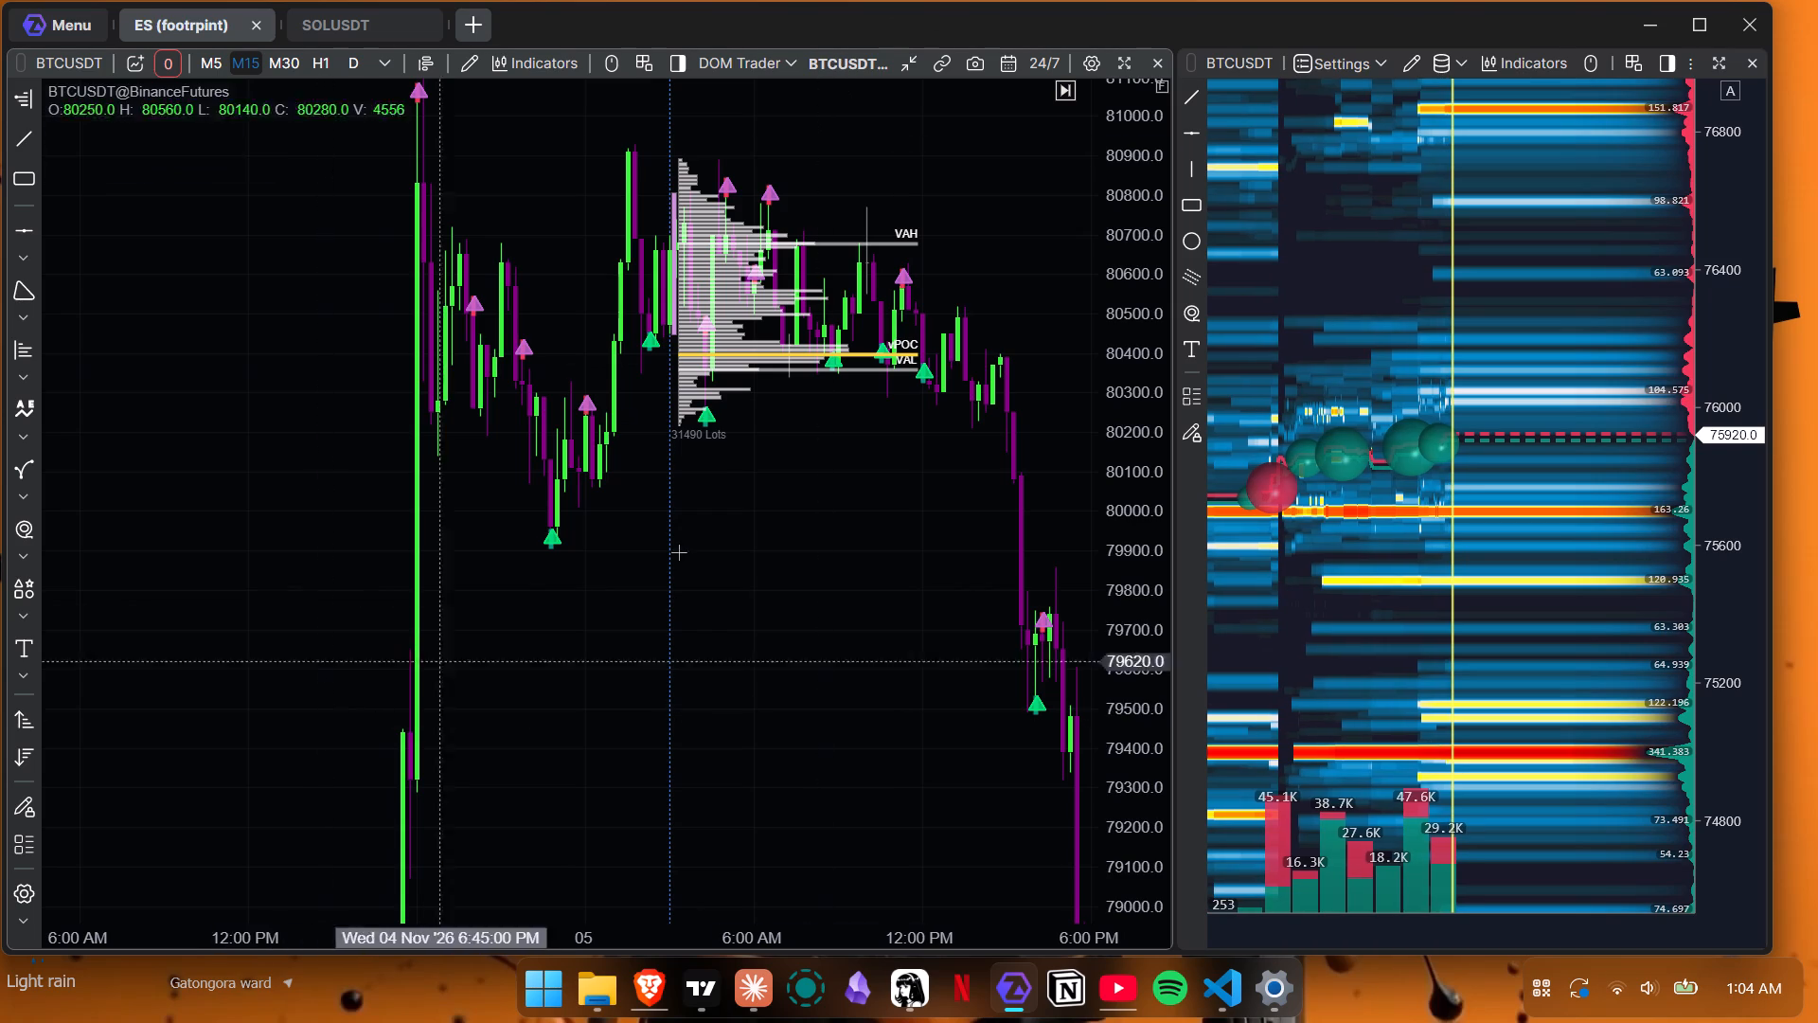
# Examine the Exhaustion triangles on the BTCUSDT chart from the 4 November peak through the 5 November decline.
pyautogui.moveTo(773, 706); pyautogui.dragTo(970, 853)
pyautogui.scroll(1, 646, 448)
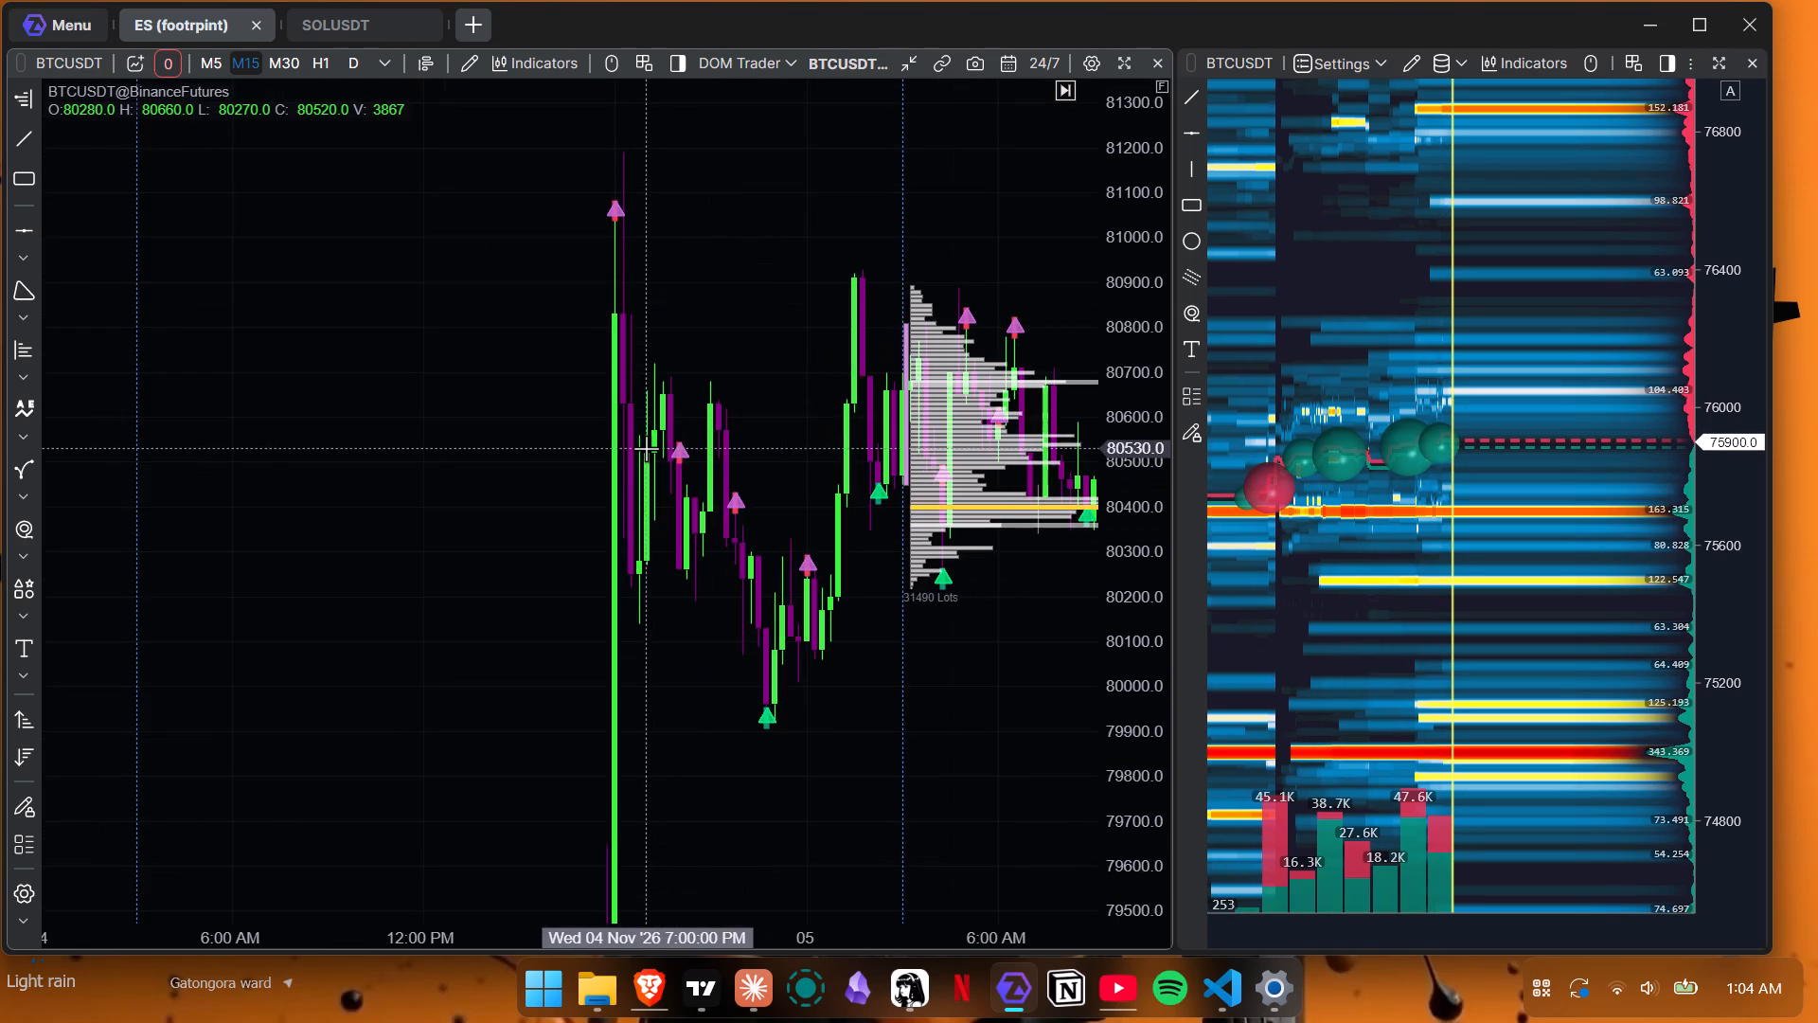
pyautogui.scroll(10, 646, 448)
pyautogui.scroll(-6, 646, 448)
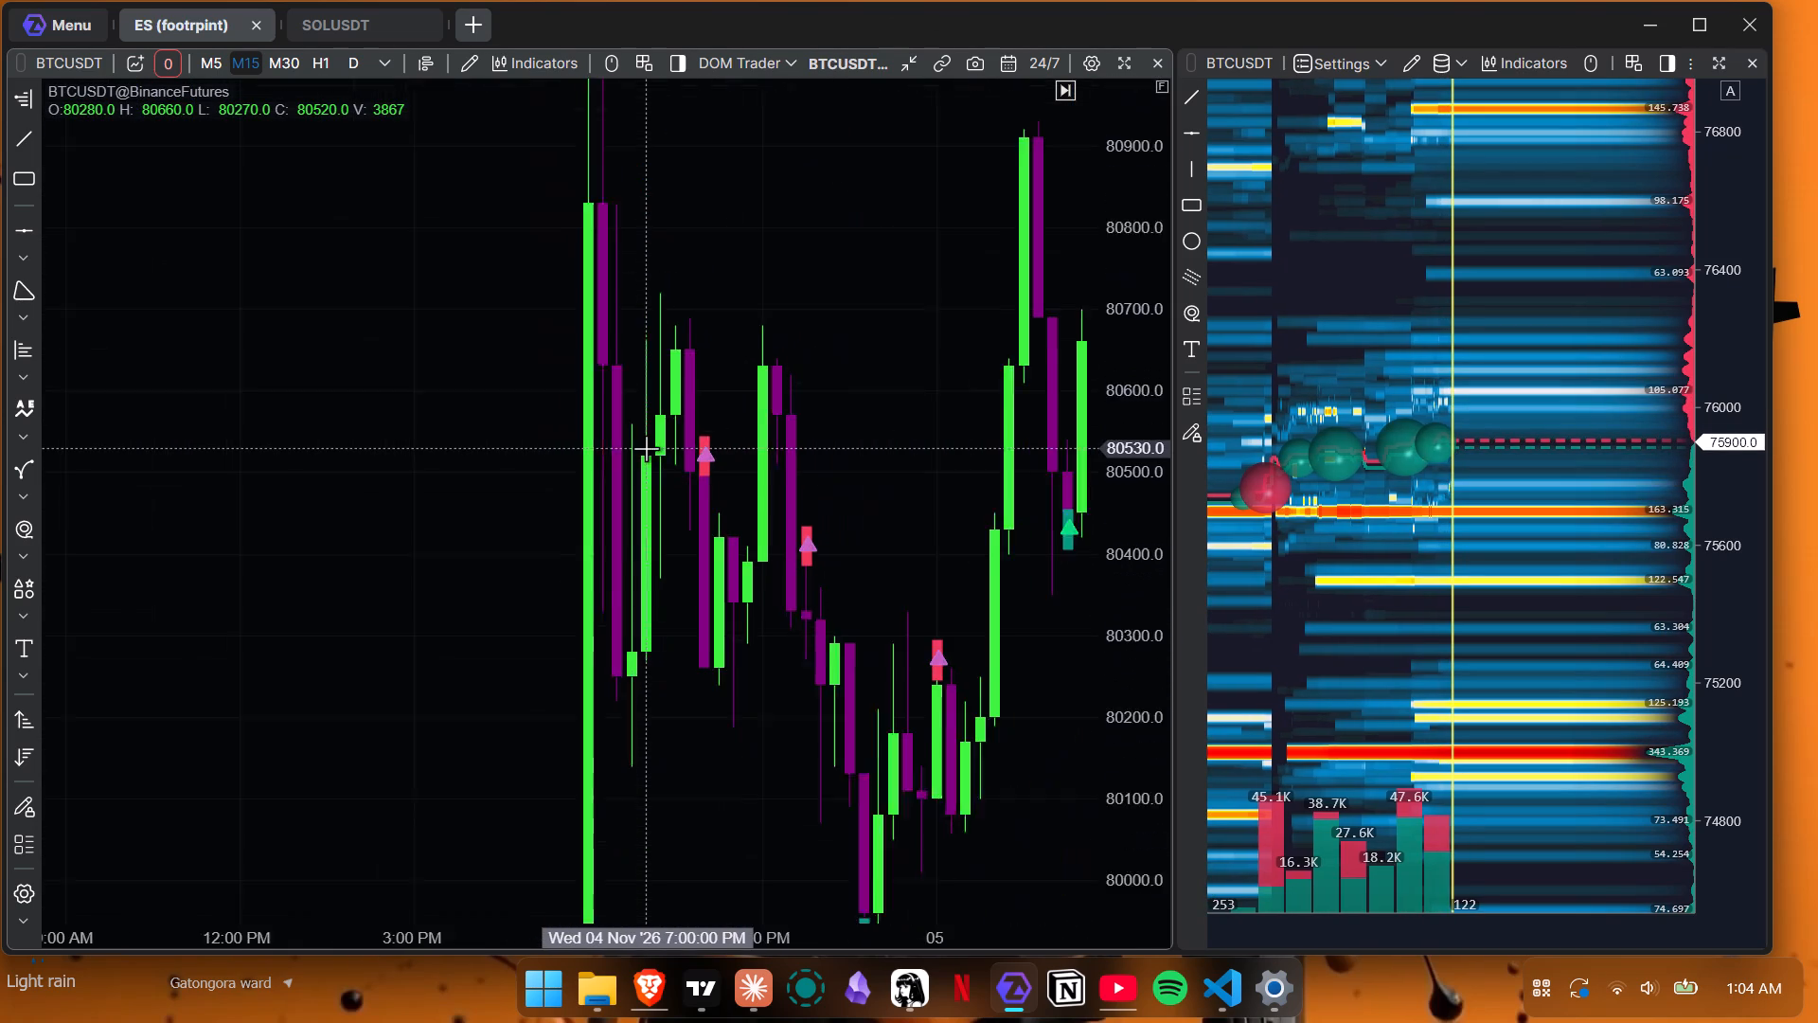
pyautogui.scroll(-7, 646, 448)
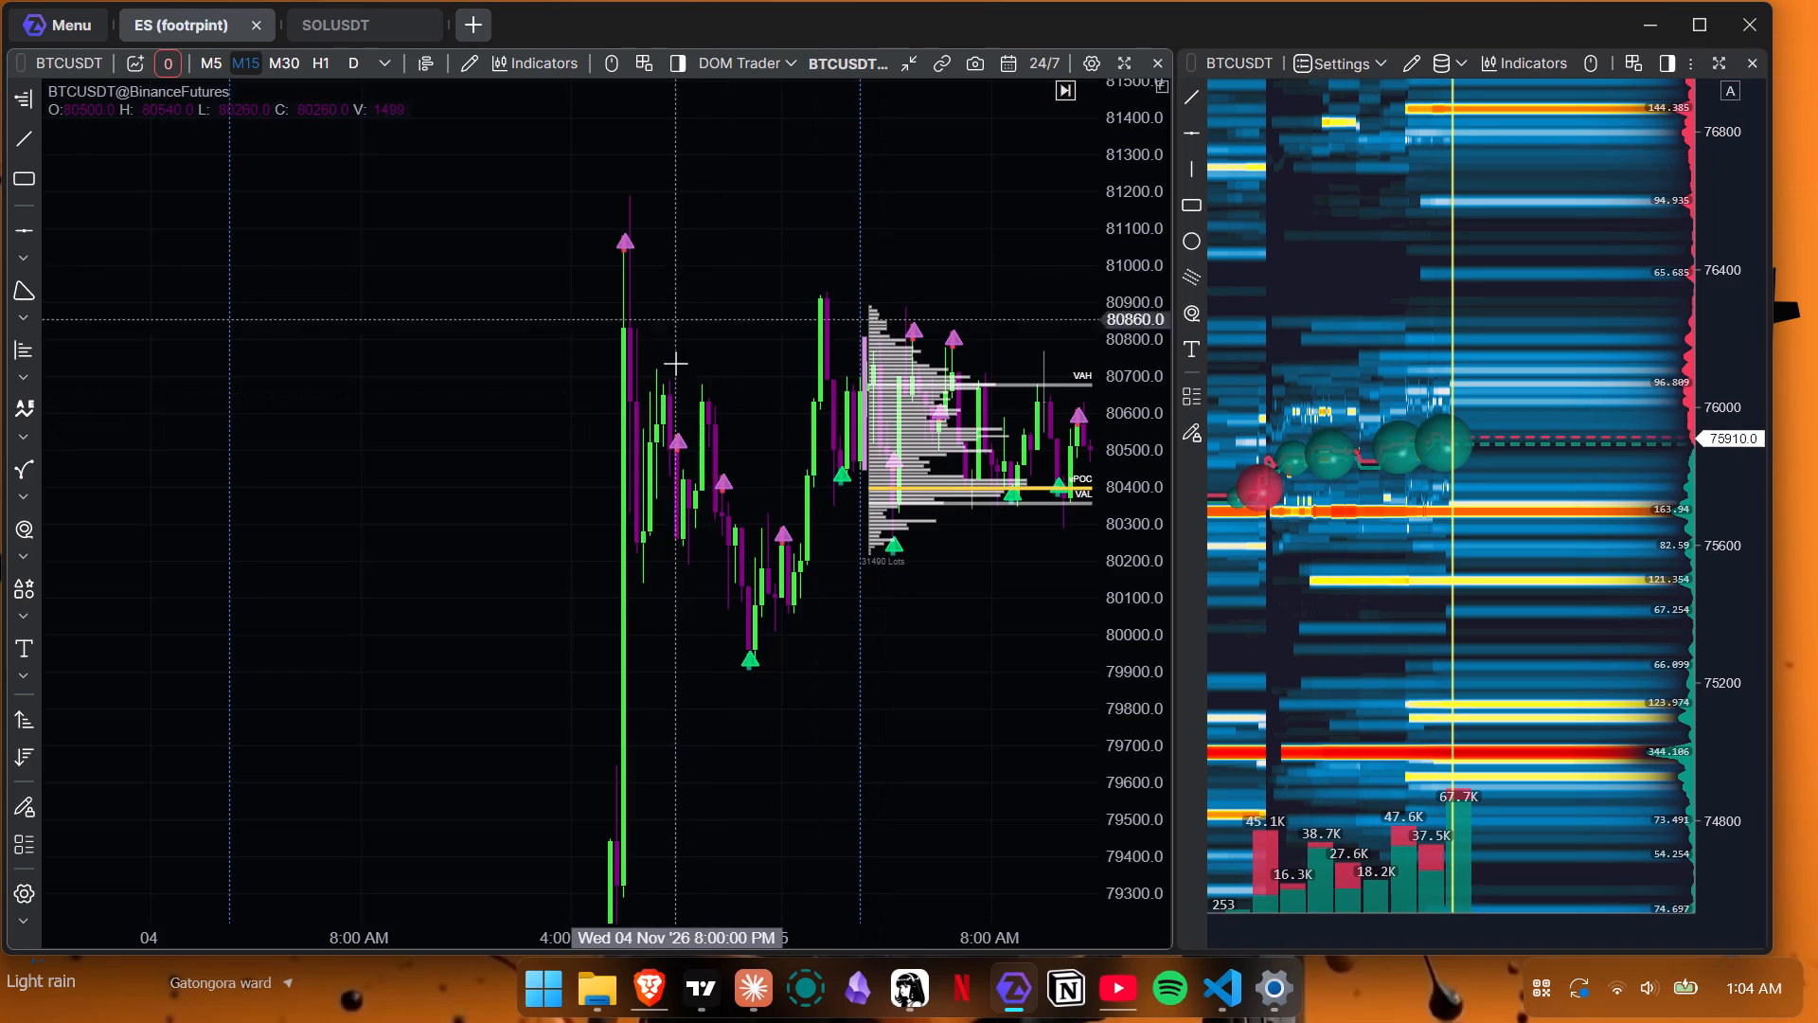
pyautogui.moveTo(829, 649); pyautogui.dragTo(379, 674)
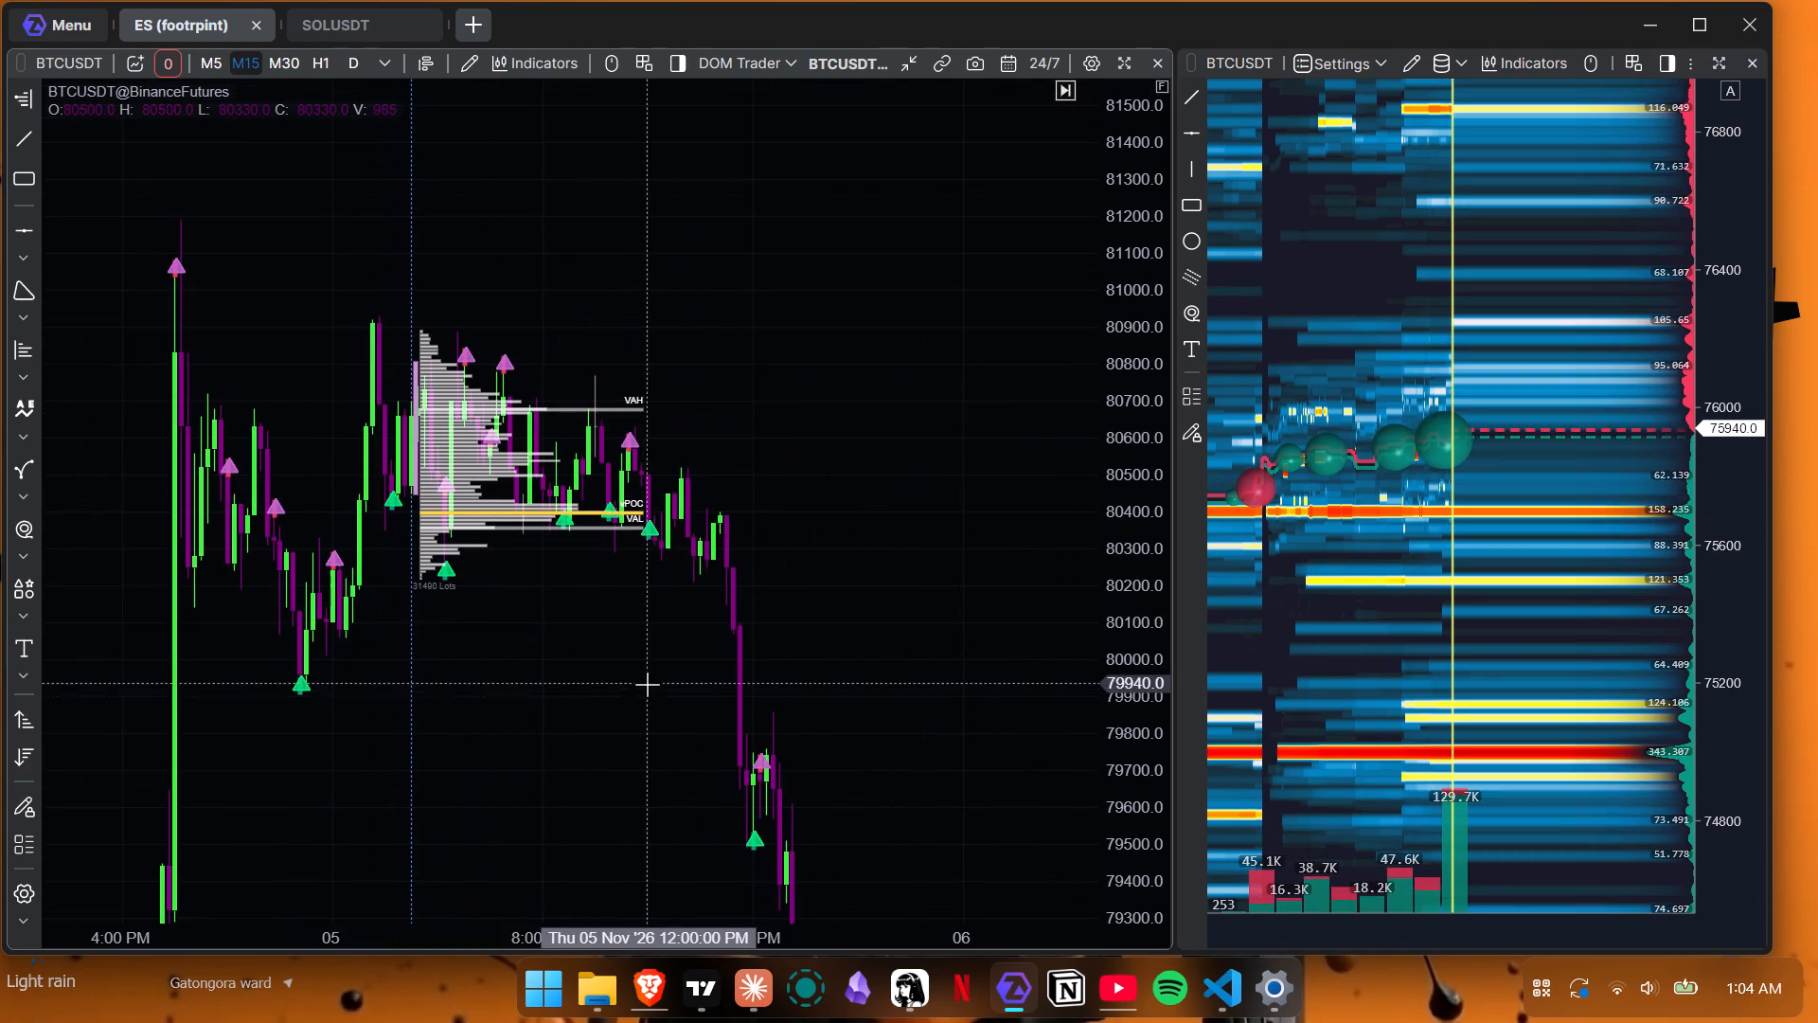
pyautogui.moveTo(692, 620); pyautogui.dragTo(708, 432)
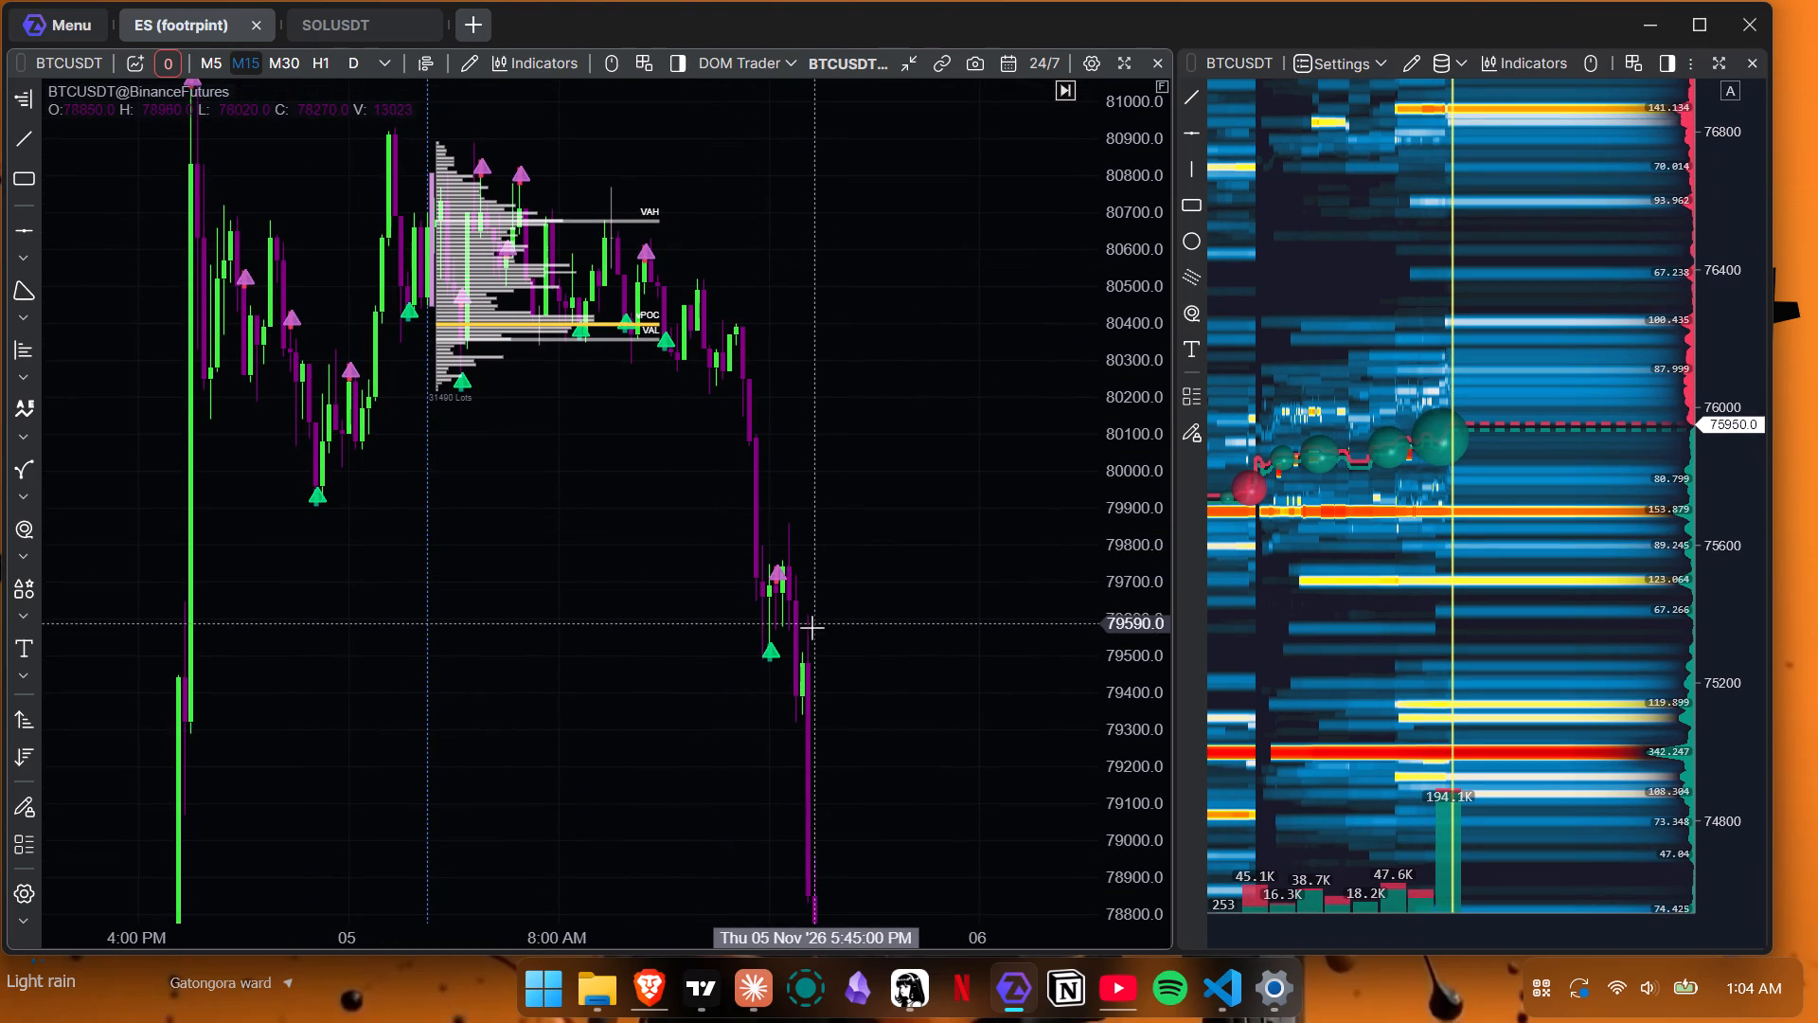
pyautogui.moveTo(966, 649); pyautogui.dragTo(963, 703)
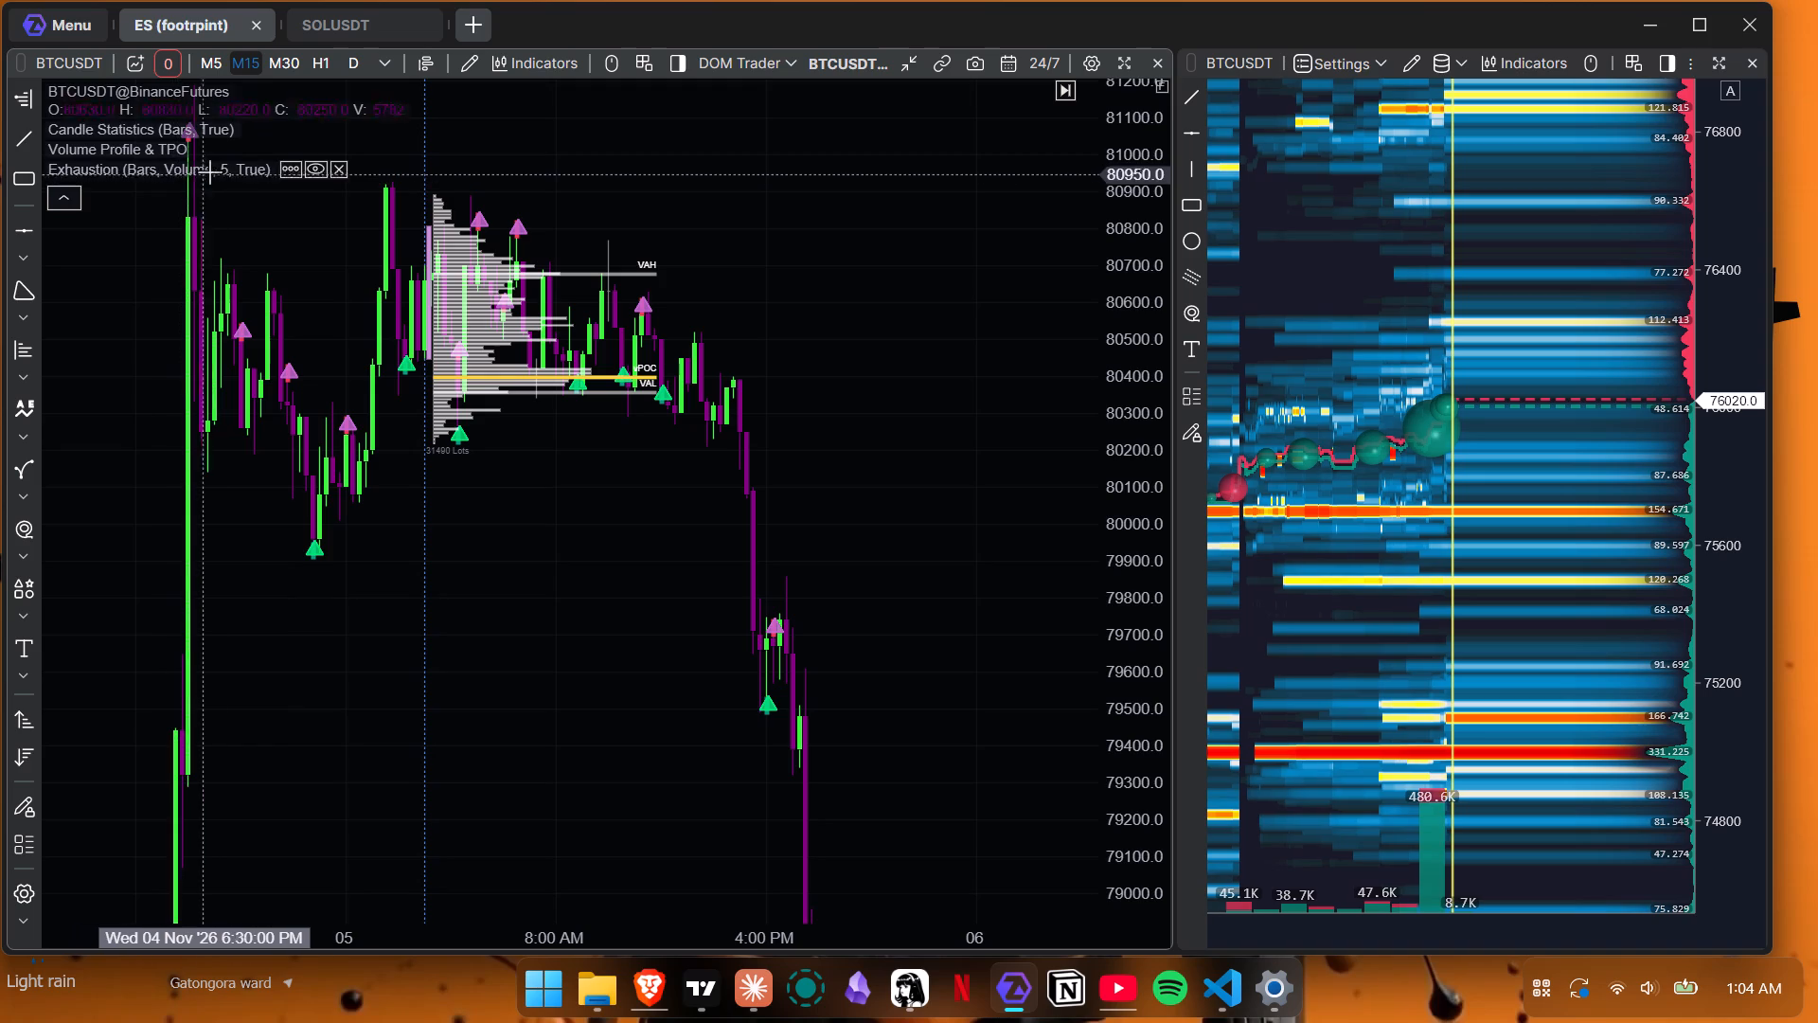
# Reopen the Exhaustion indicator's settings, with the setting names shown in full, and set Visual Objects Transparency to 91.
pyautogui.click(294, 172)
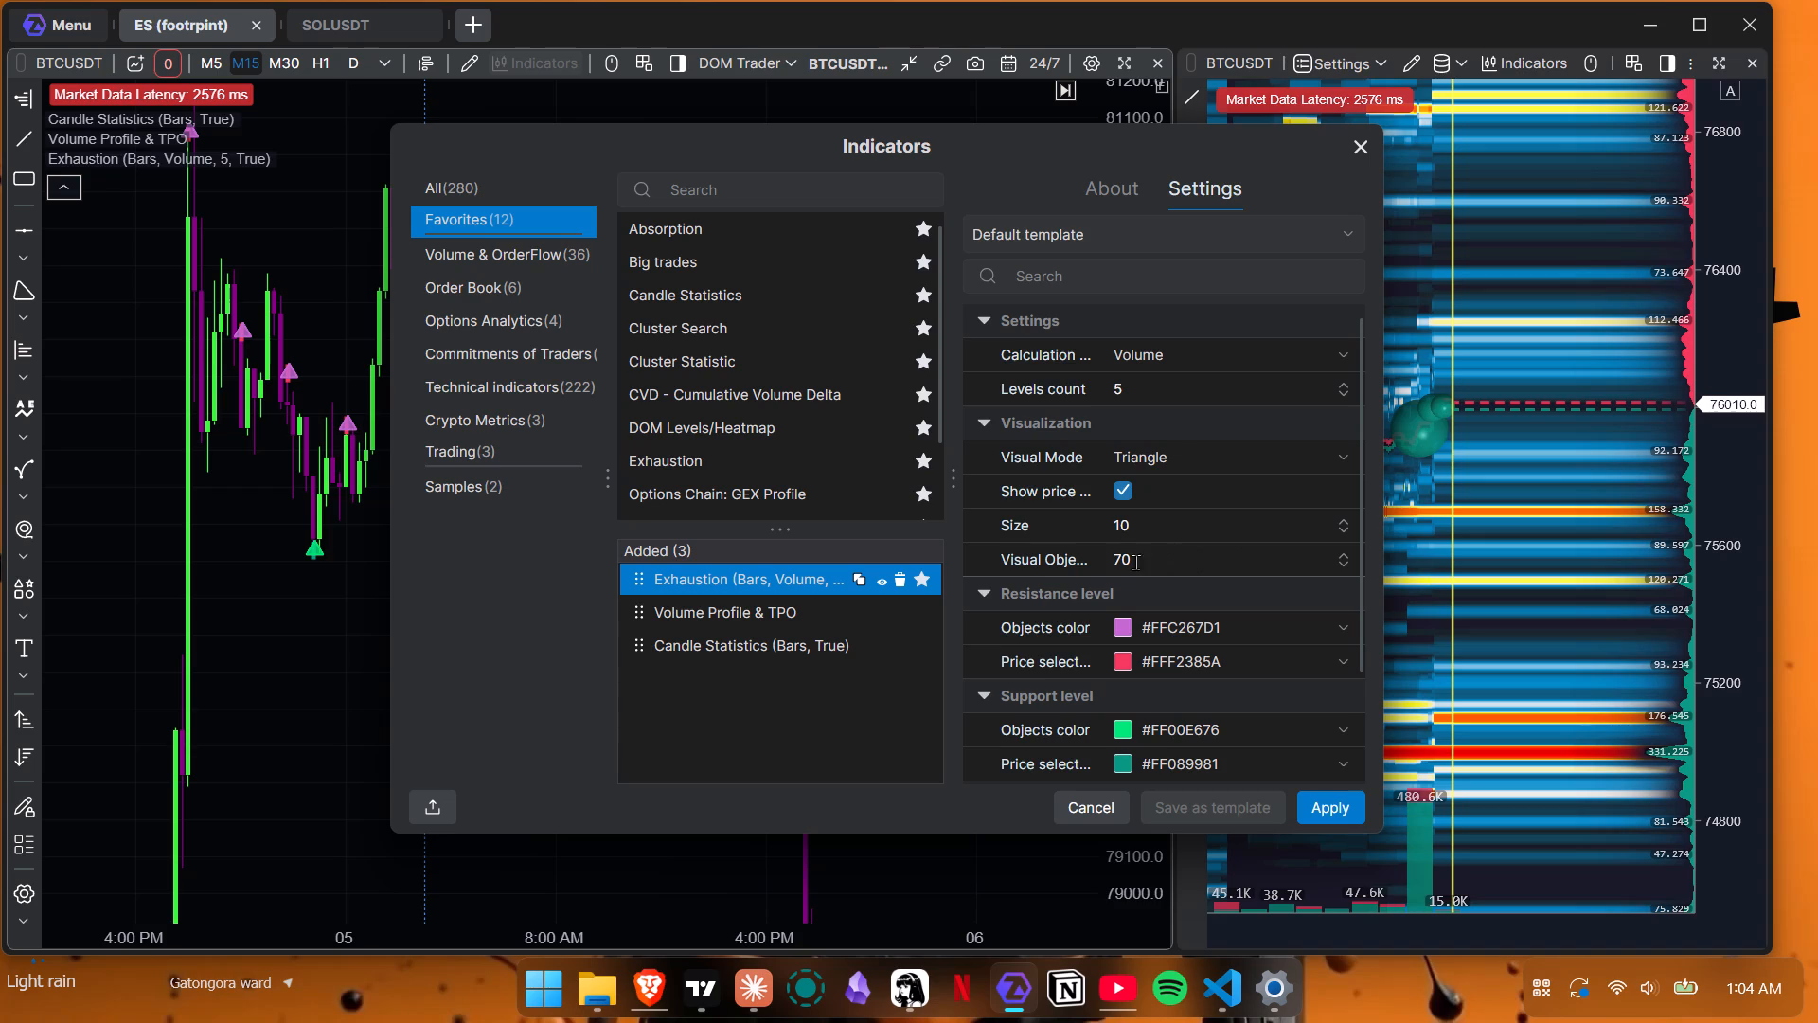
pyautogui.moveTo(1100, 555); pyautogui.dragTo(1198, 538)
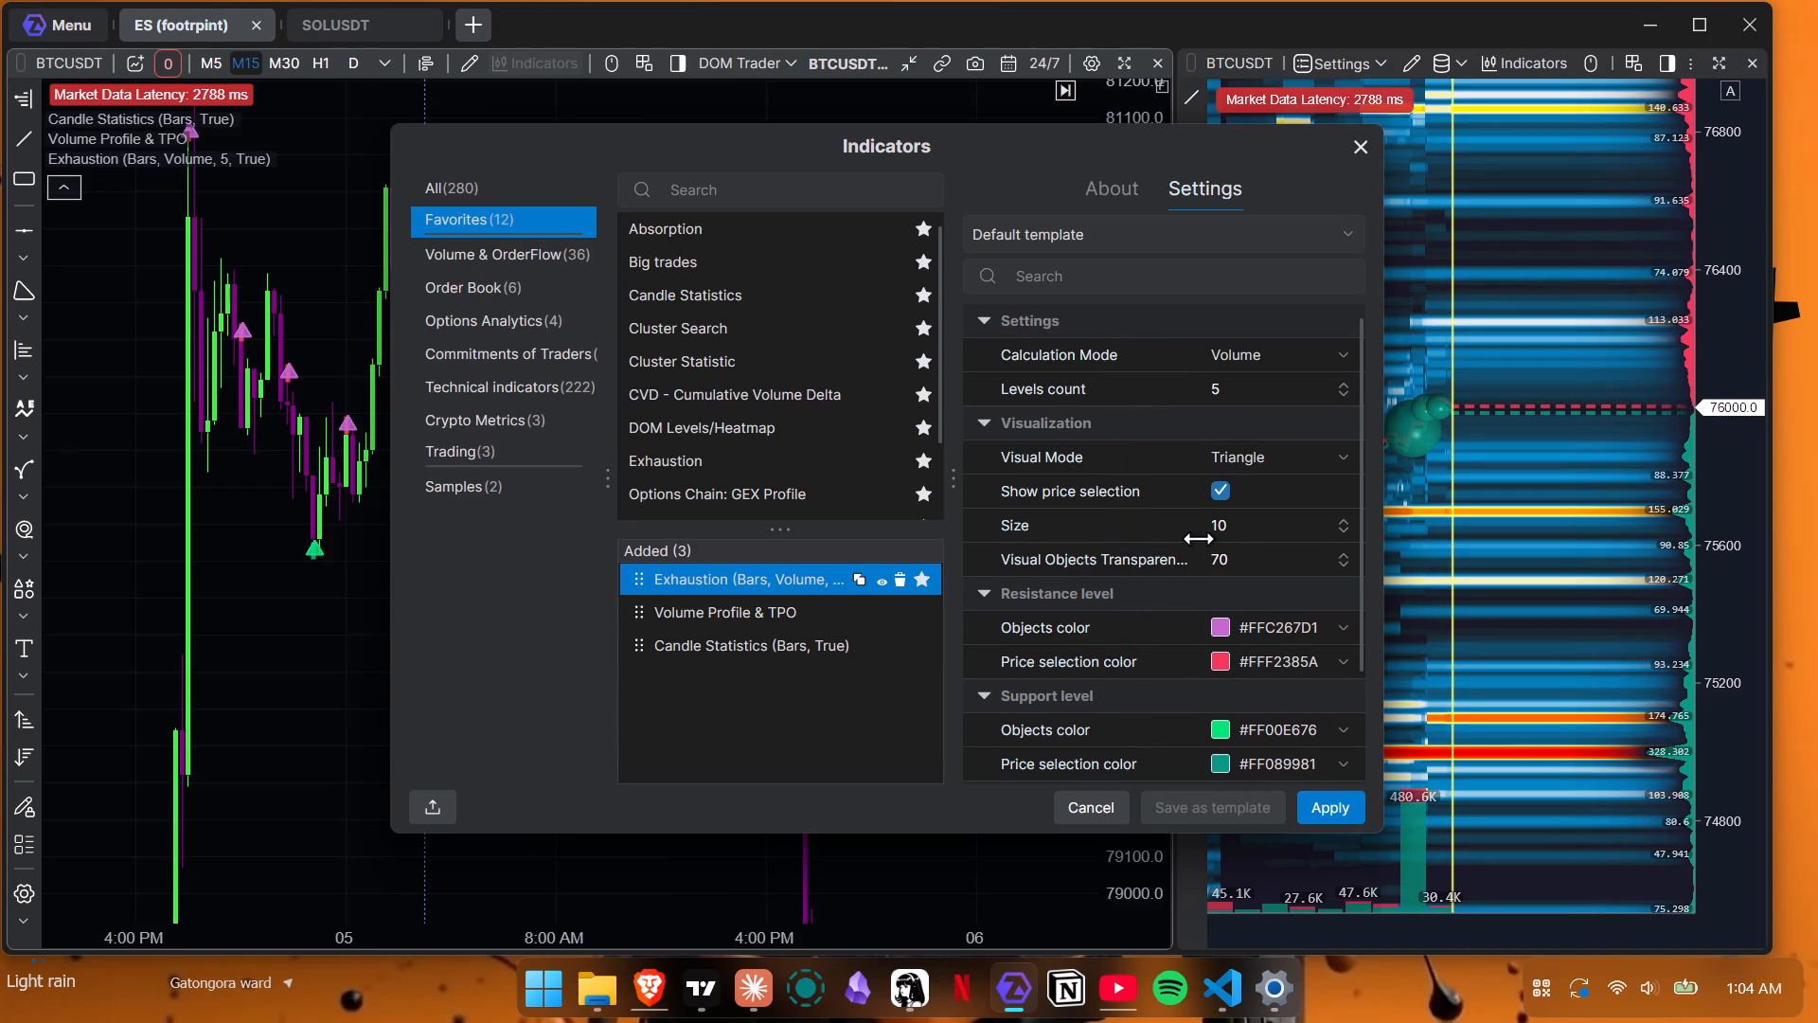
pyautogui.moveTo(1198, 538); pyautogui.dragTo(1204, 538)
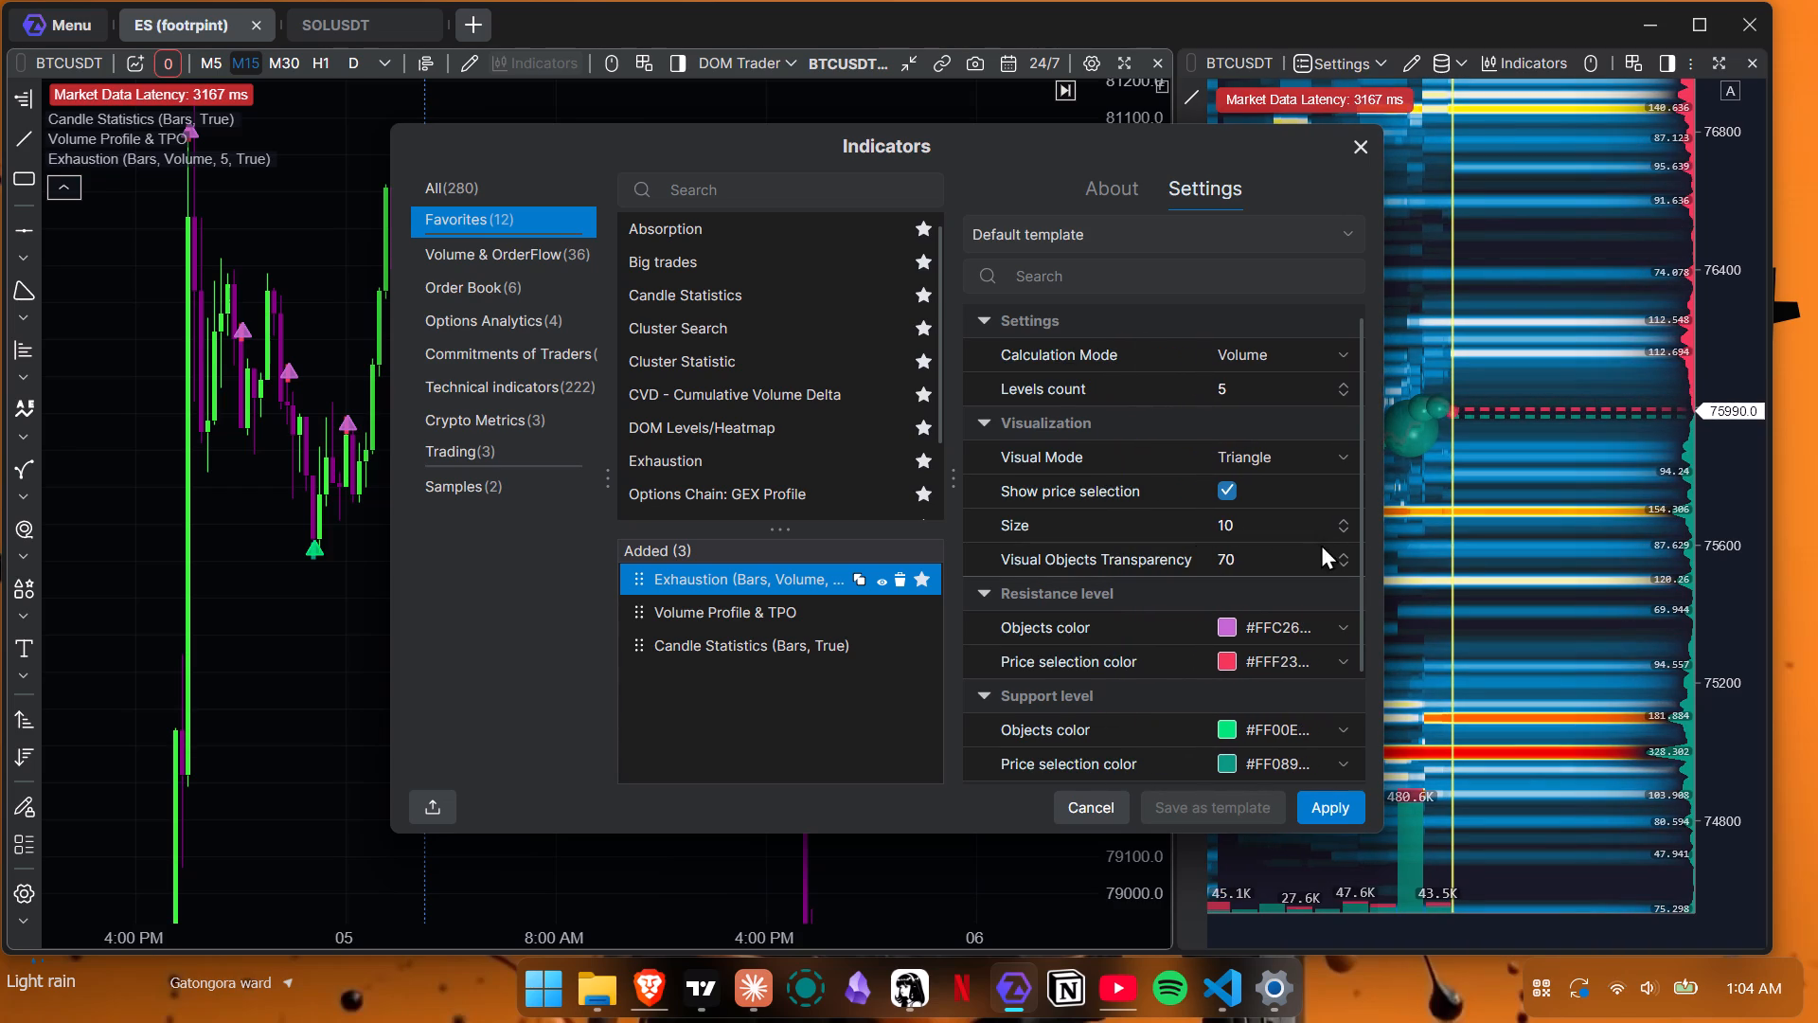
pyautogui.tripleClick(1345, 557)
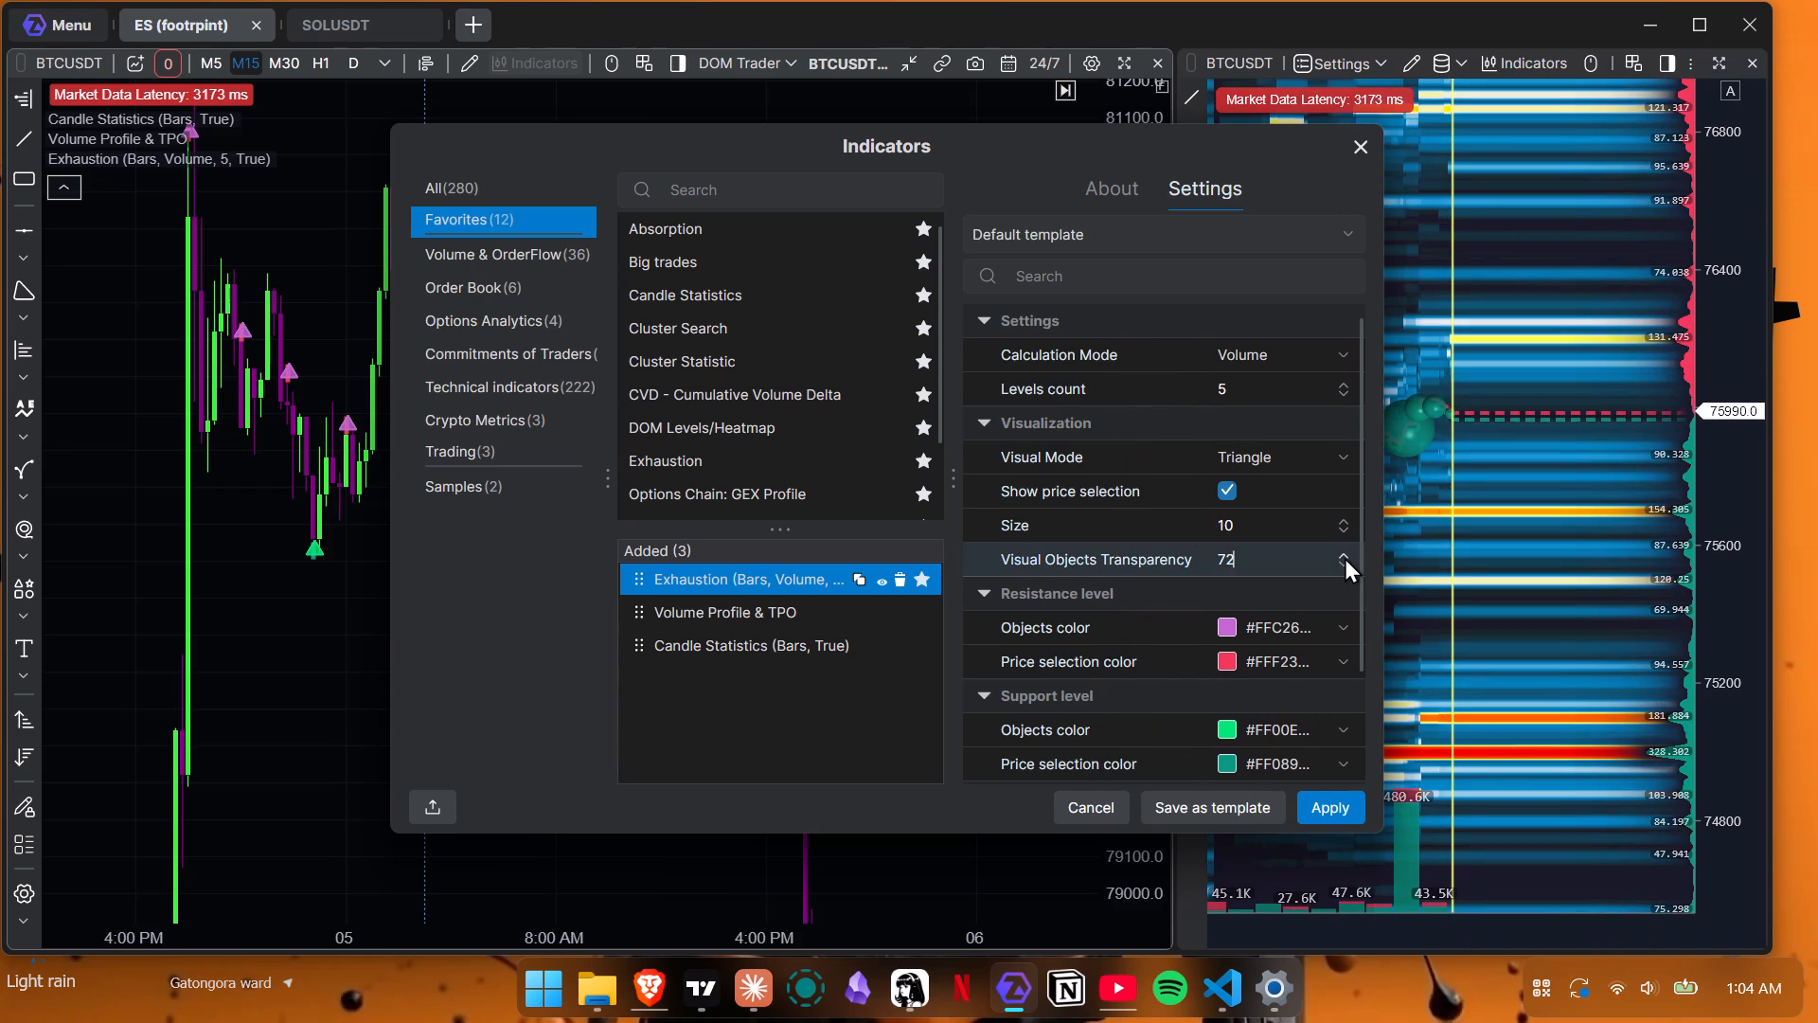
pyautogui.tripleClick(1345, 557)
pyautogui.tripleClick(1345, 557)
pyautogui.tripleClick(1345, 557)
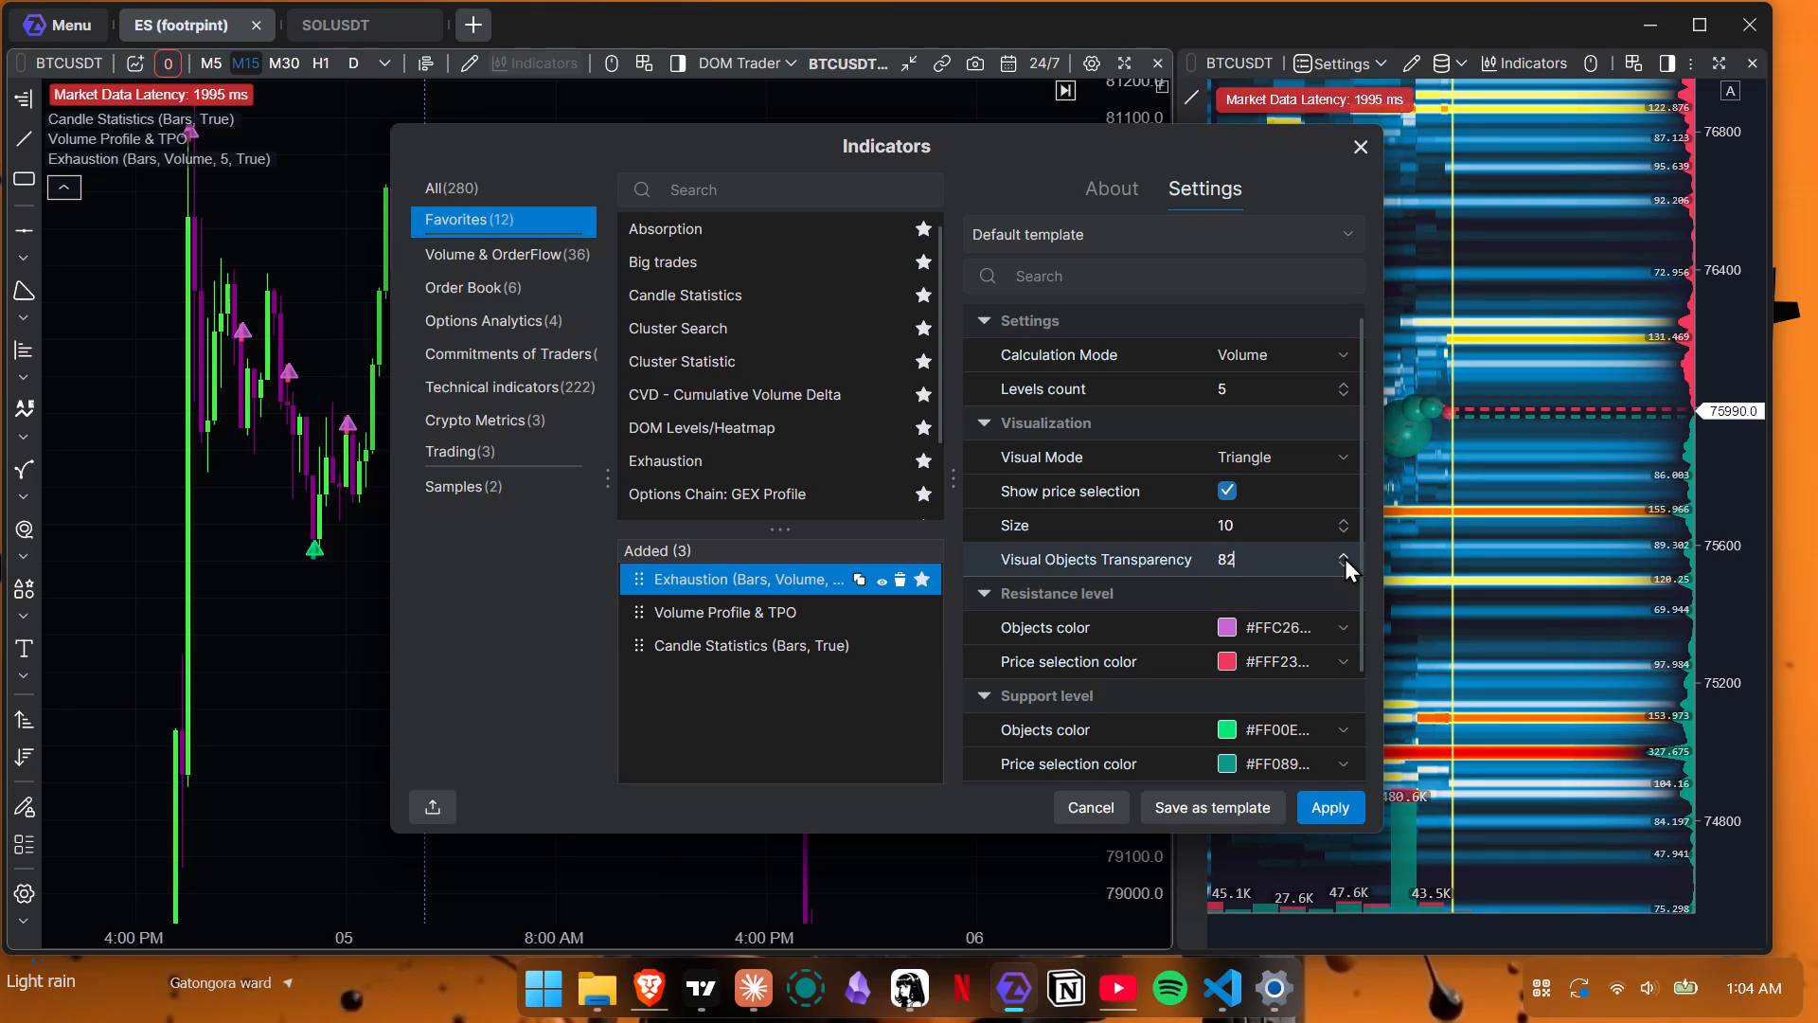
pyautogui.tripleClick(1345, 557)
pyautogui.tripleClick(1345, 557)
pyautogui.click(1345, 557)
pyautogui.click(1345, 557)
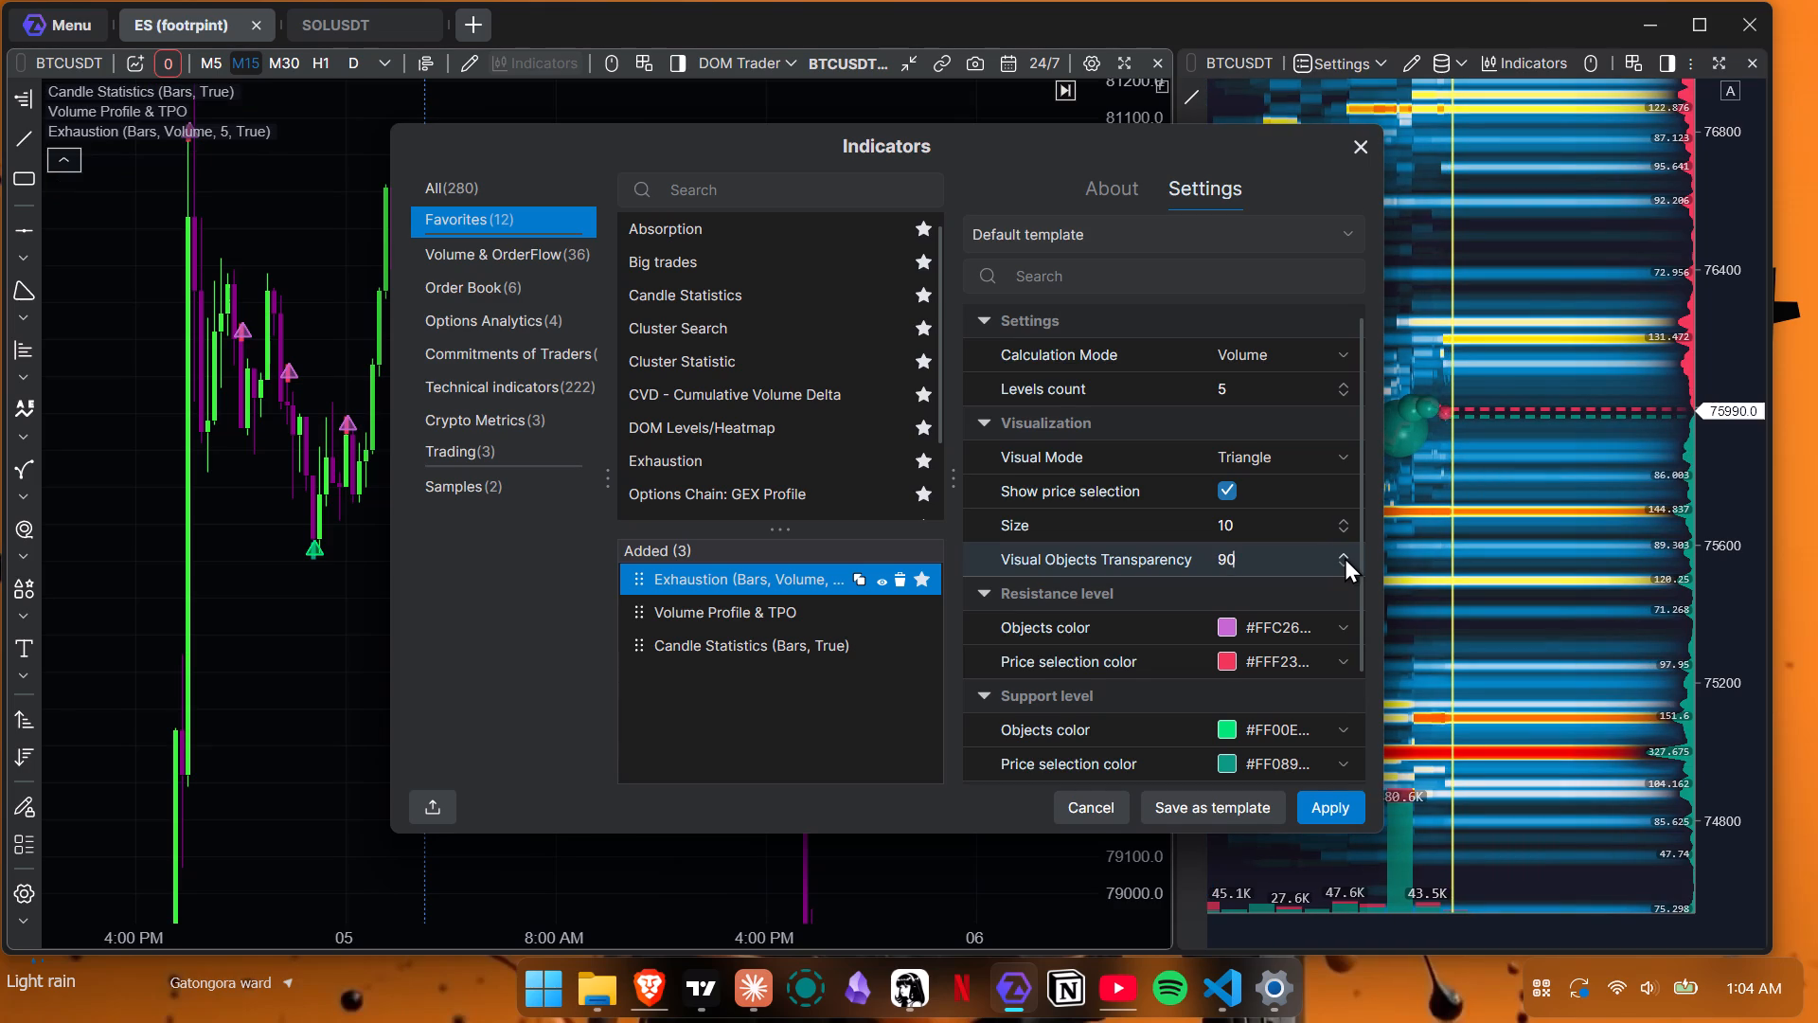
pyautogui.click(1345, 557)
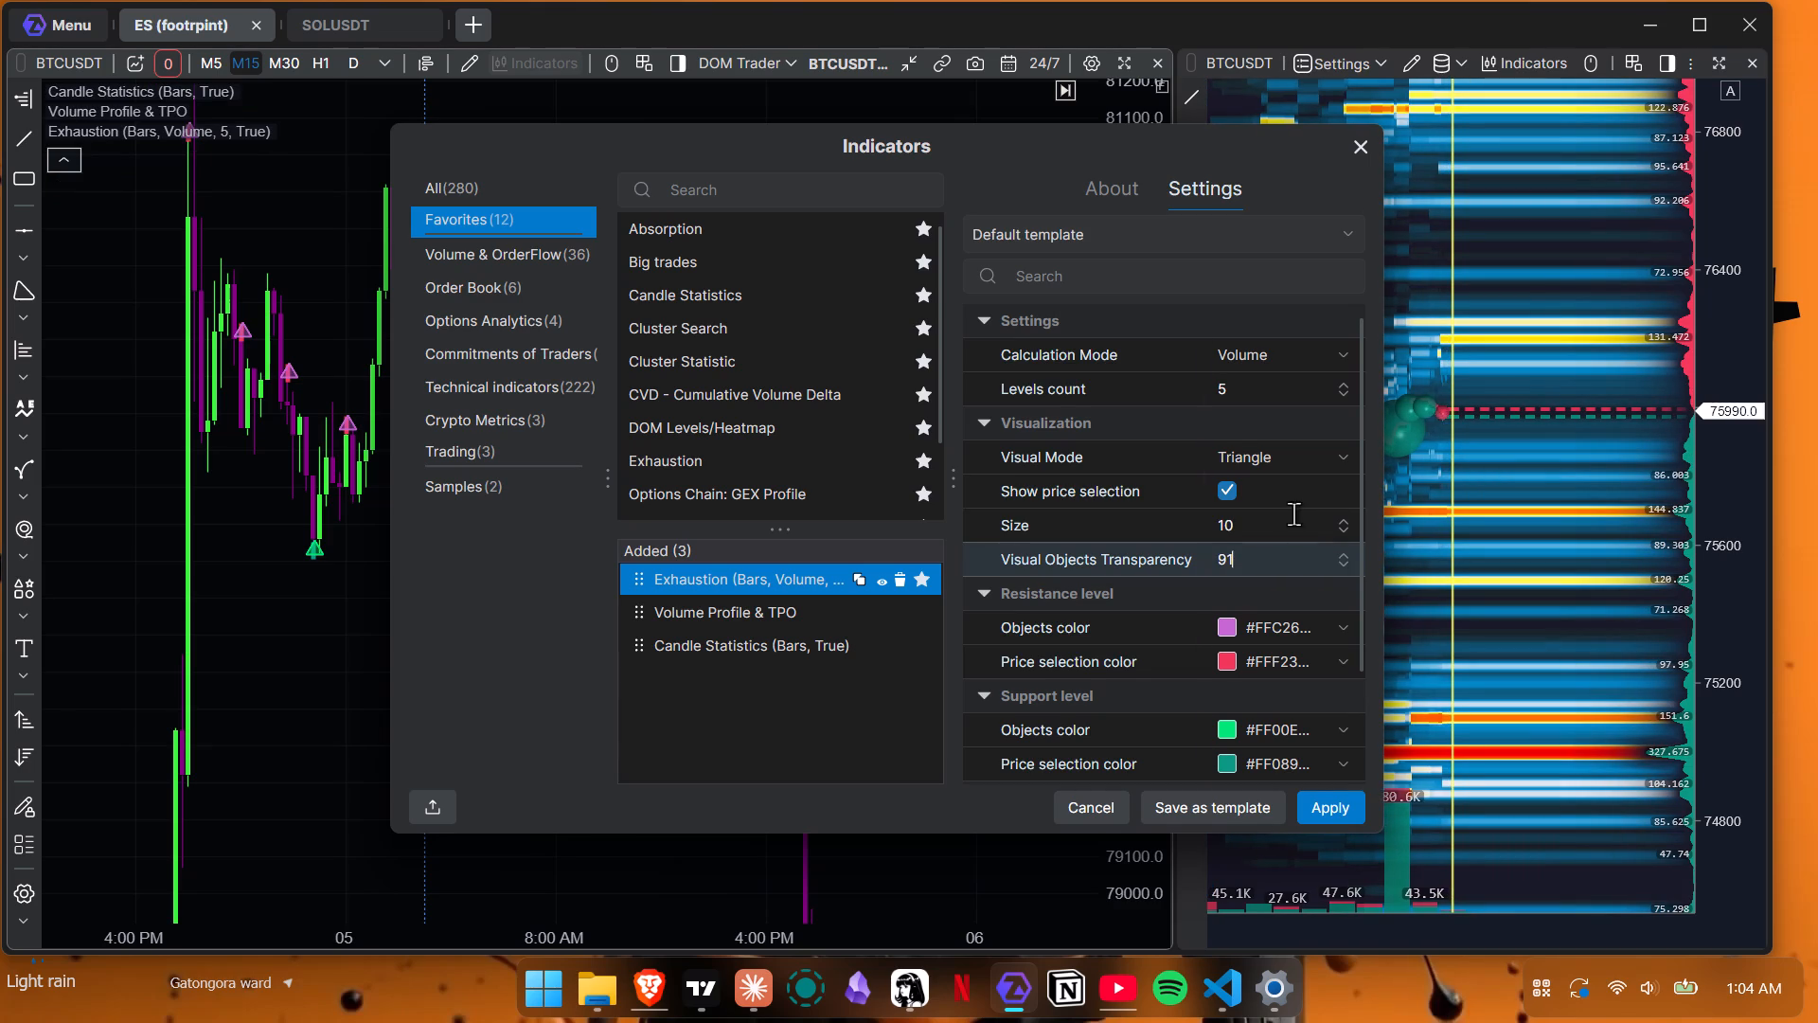
# Set the Size of the Exhaustion indicator's visual objects to 18.
pyautogui.tripleClick(1340, 513)
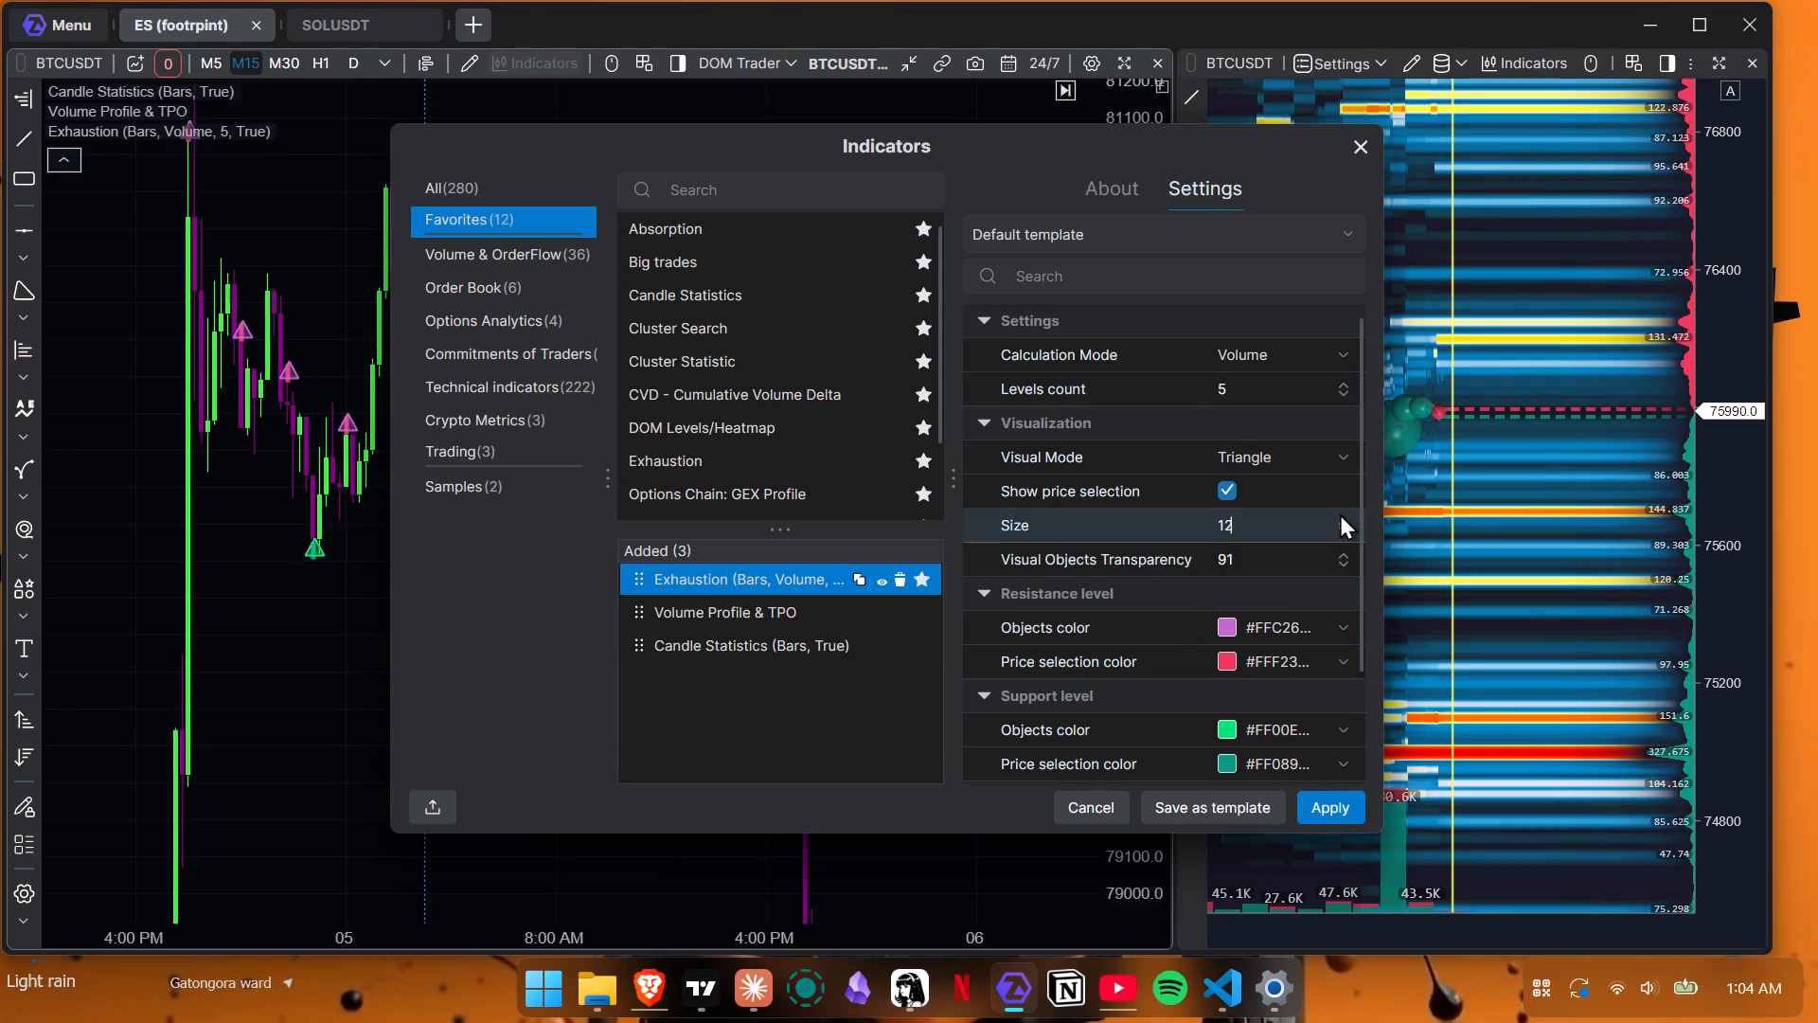
pyautogui.tripleClick(1340, 513)
pyautogui.tripleClick(1340, 513)
pyautogui.click(1340, 513)
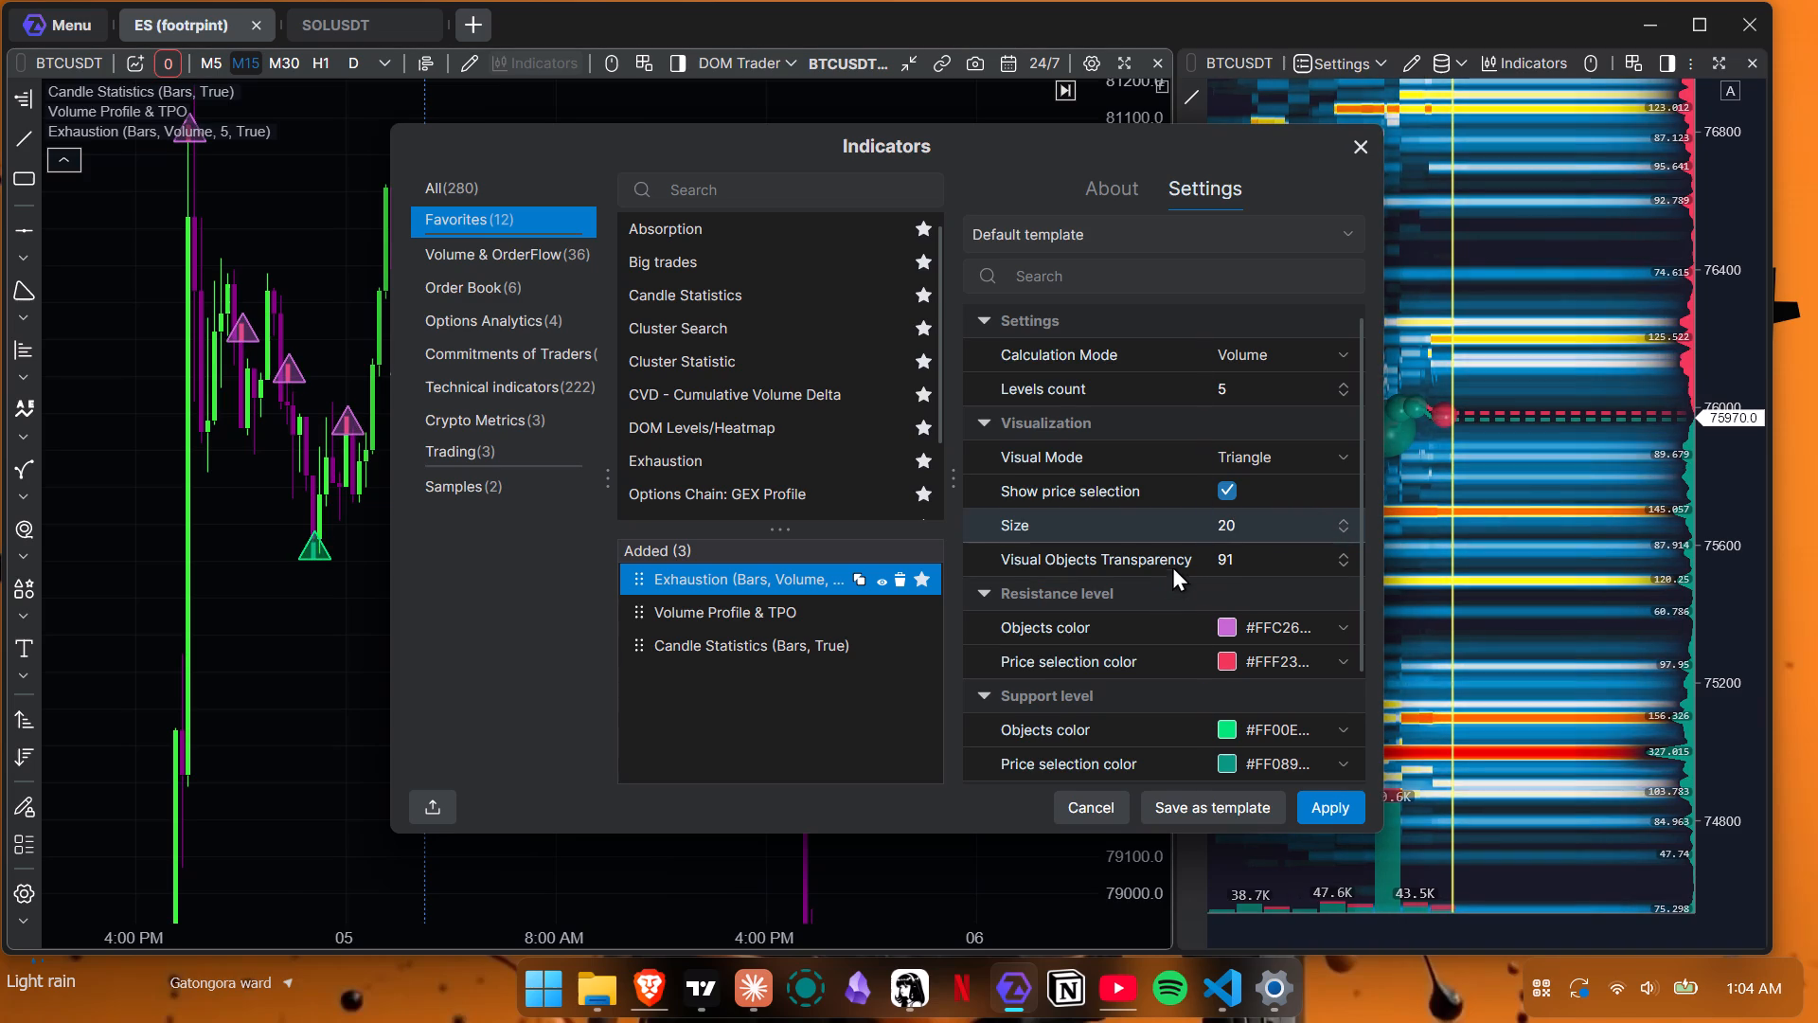
pyautogui.doubleClick(1338, 527)
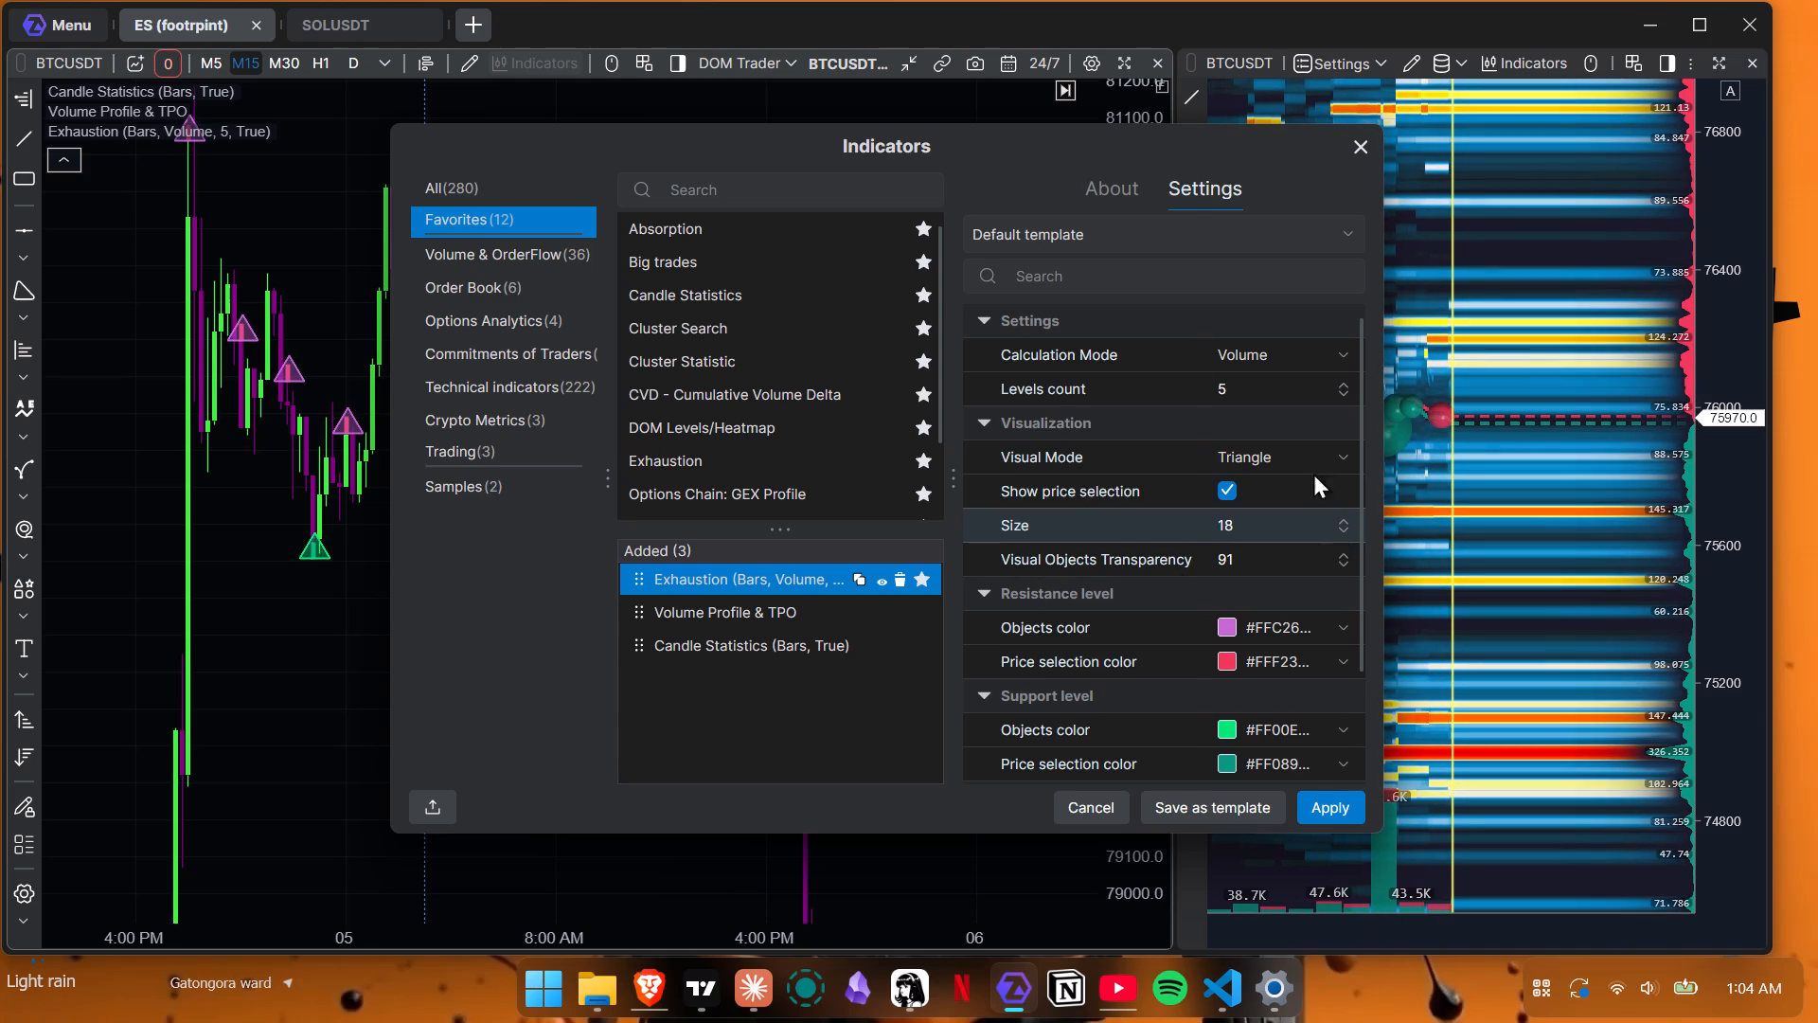
# Set the Exhaustion indicator's Levels count to 6 and apply the changes to the chart.
pyautogui.click(1338, 379)
pyautogui.click(1338, 379)
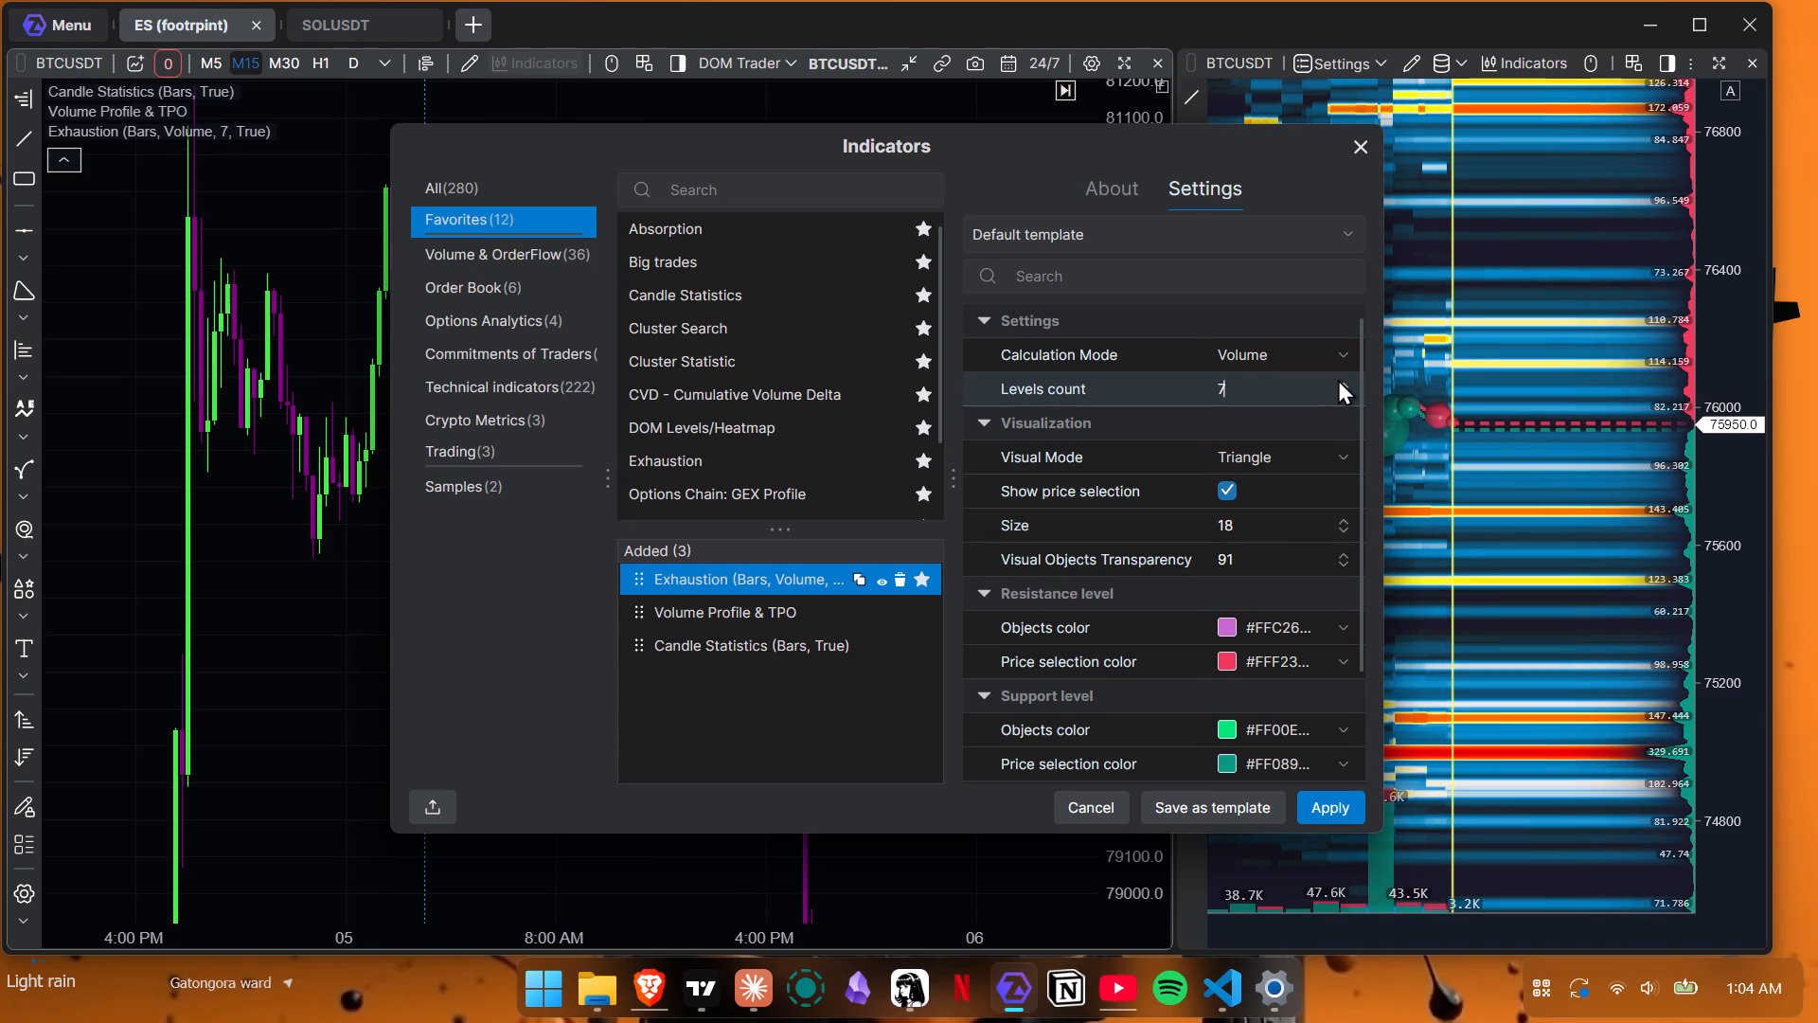
pyautogui.click(1341, 390)
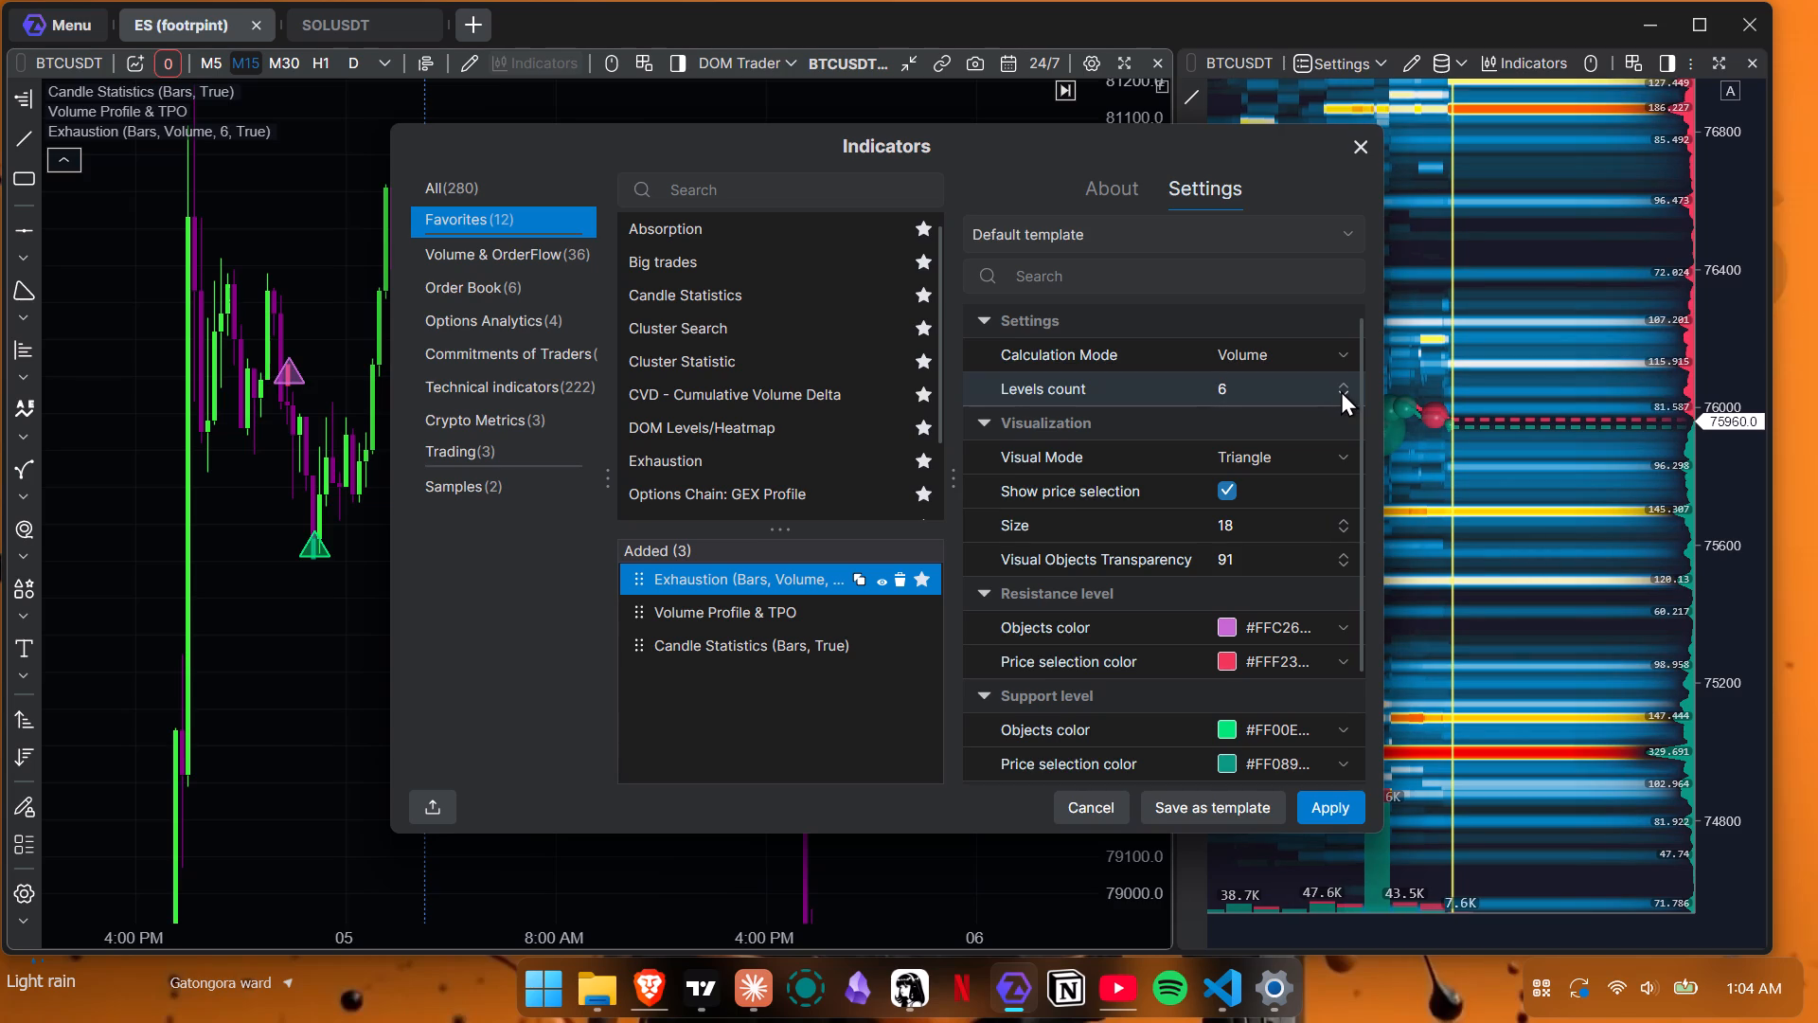
pyautogui.click(1340, 803)
pyautogui.click(890, 681)
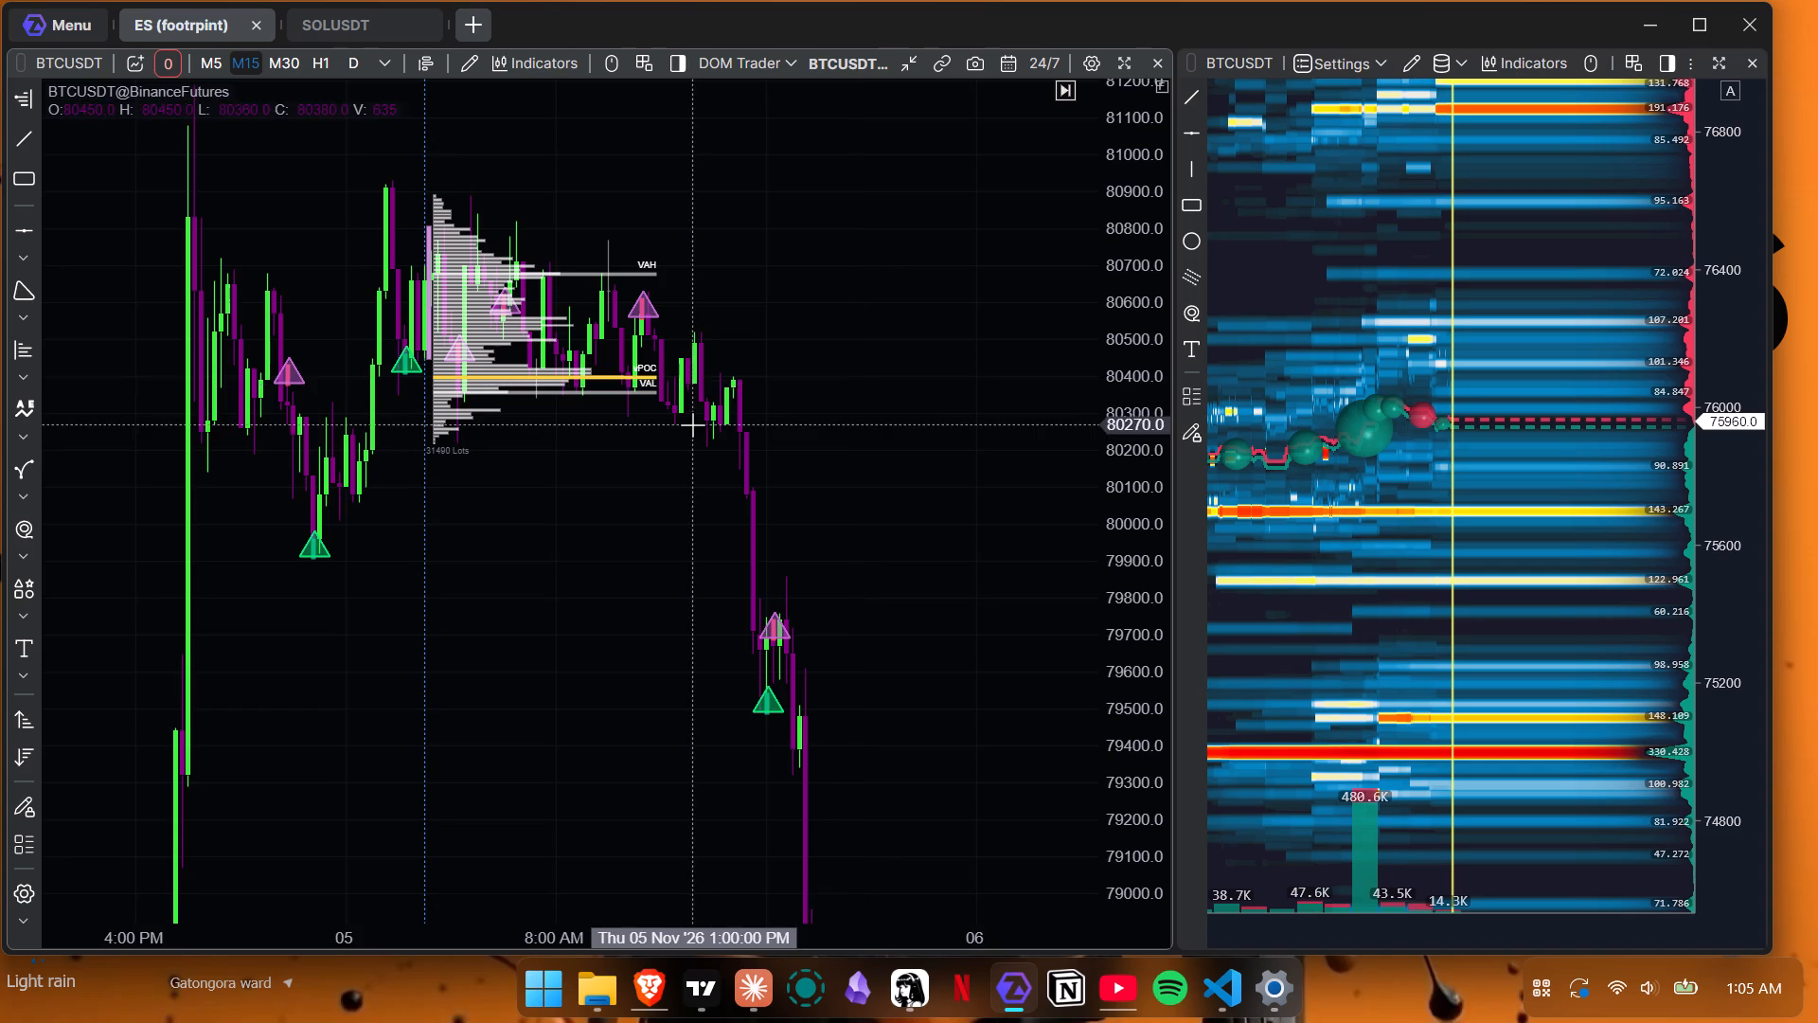
# Examine the restyled Exhaustion triangles along the 5 November decline and up to the latest BTCUSDT candles.
pyautogui.scroll(11, 692, 424)
pyautogui.scroll(-2, 706, 402)
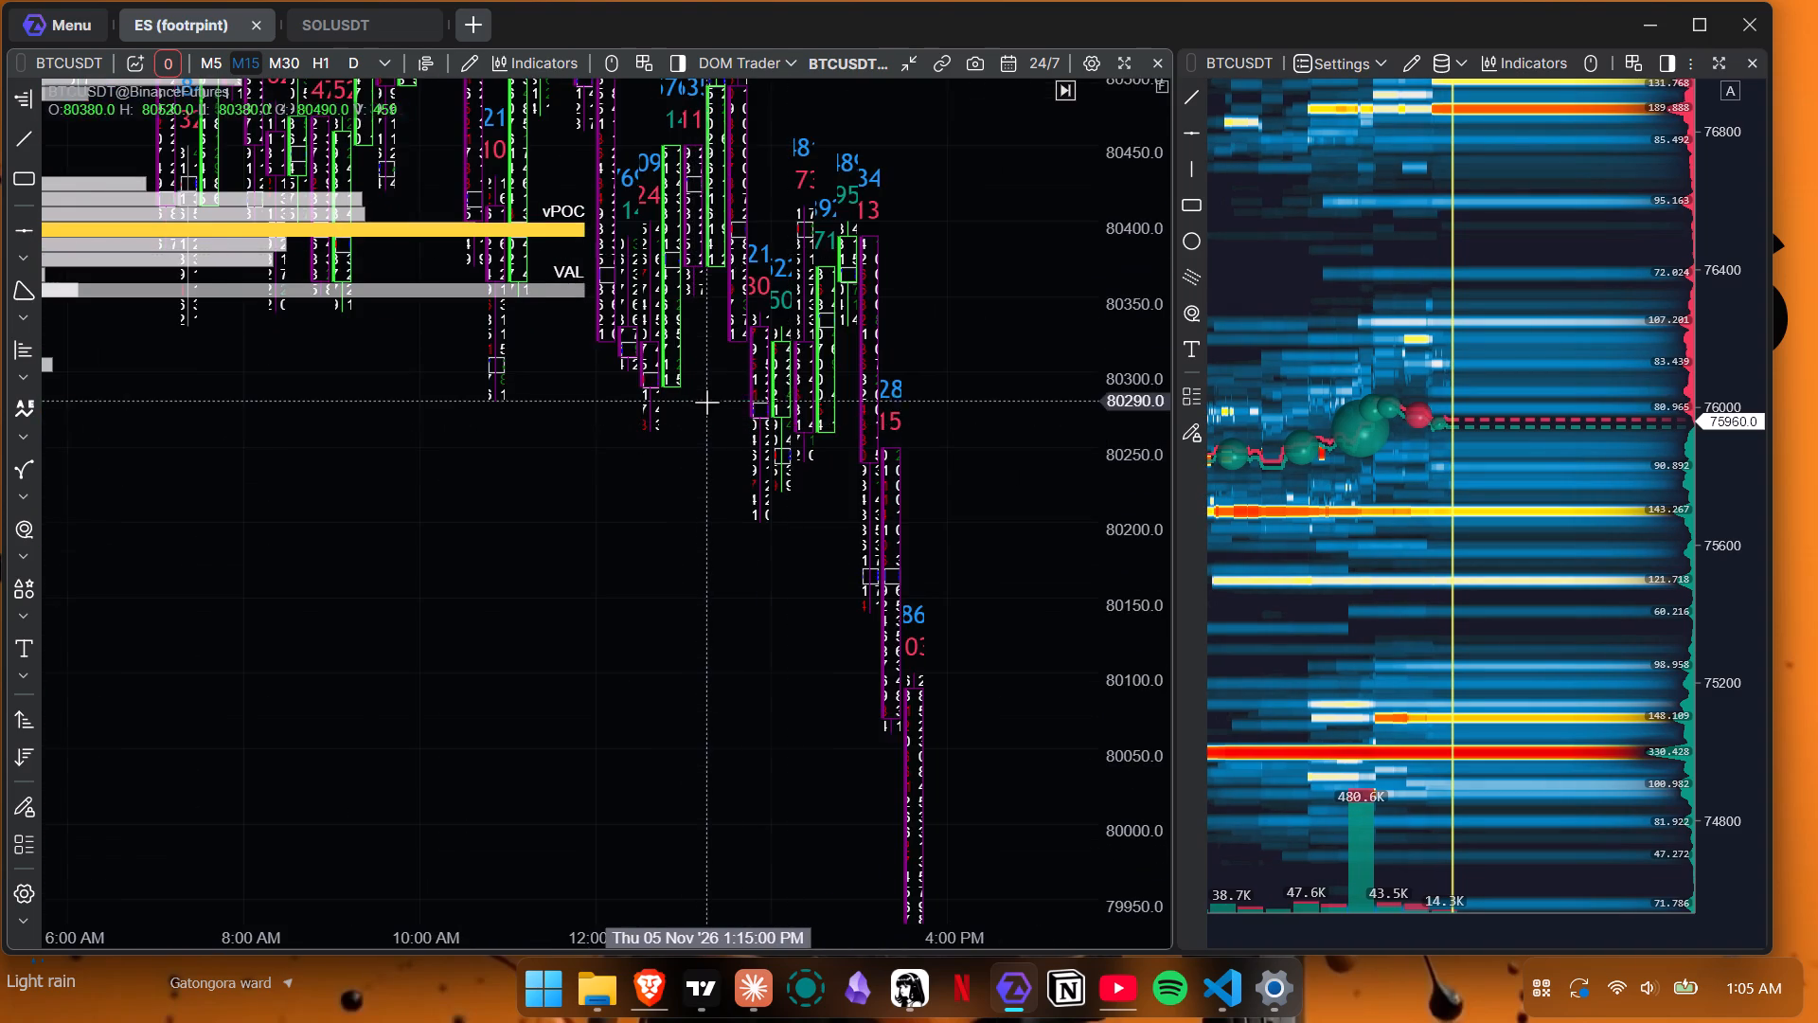
pyautogui.scroll(-8, 706, 402)
pyautogui.moveTo(587, 633); pyautogui.dragTo(284, 268)
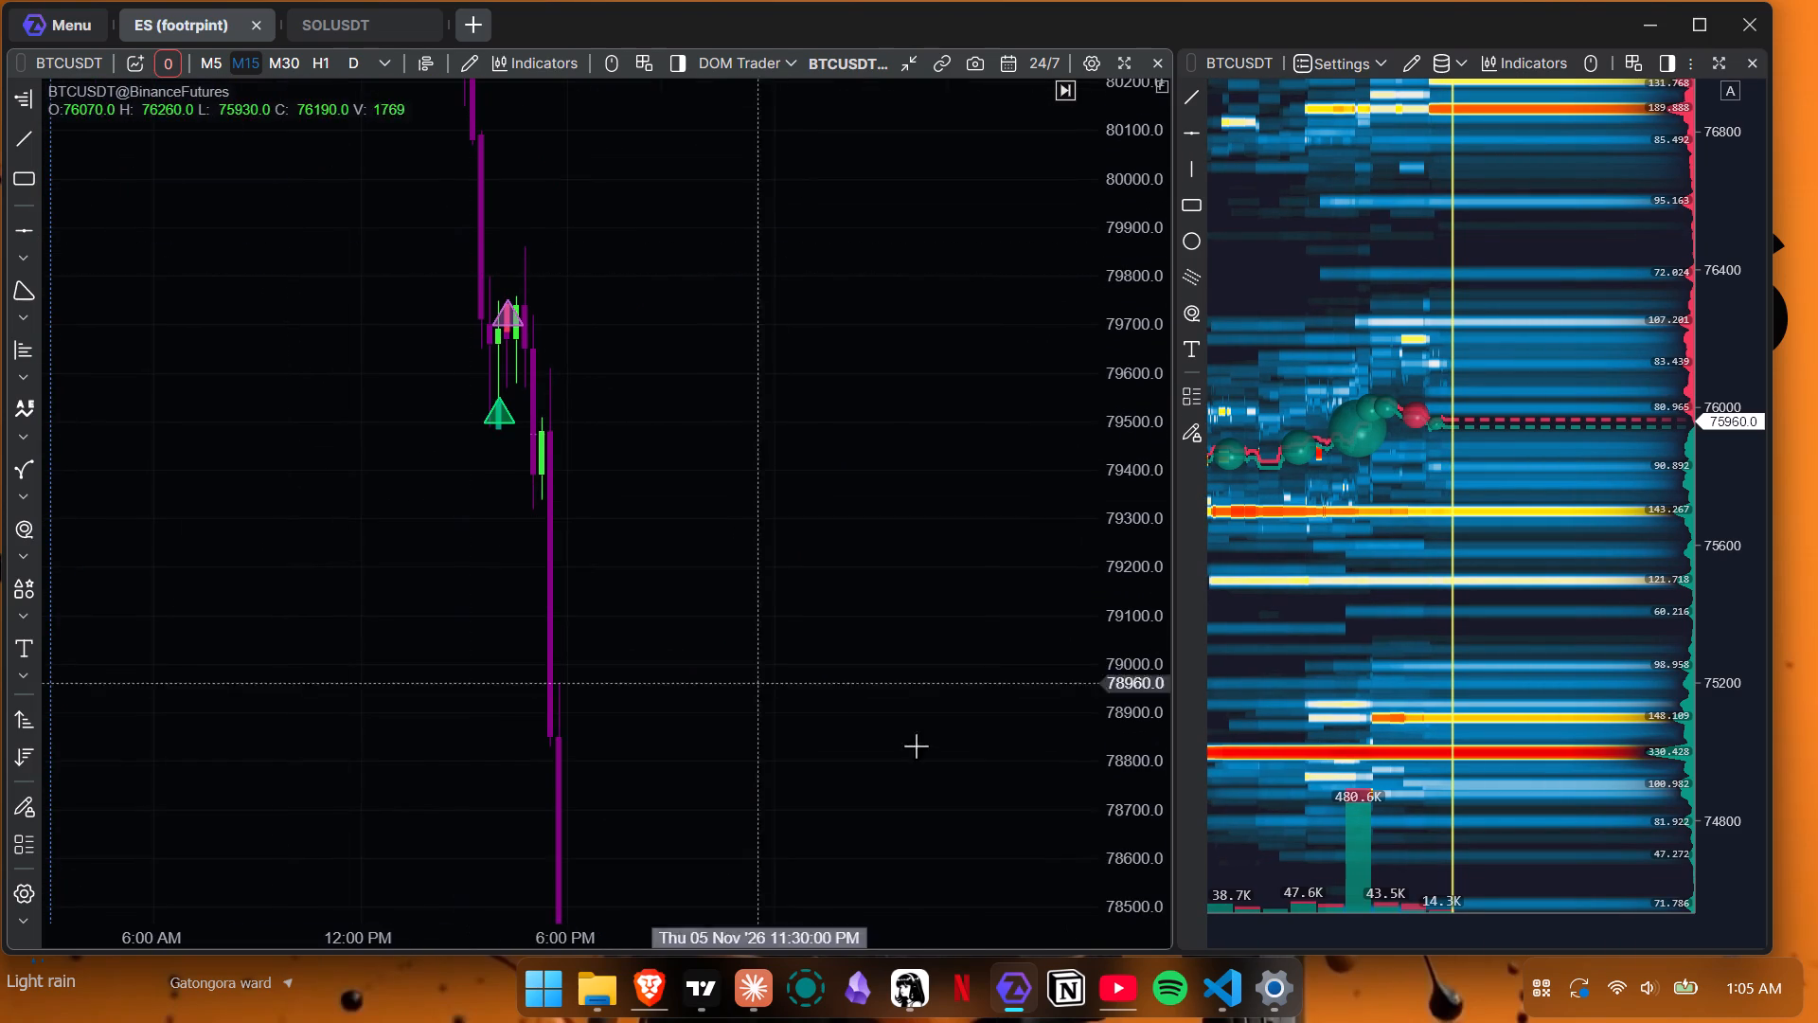
pyautogui.moveTo(731, 101); pyautogui.dragTo(731, 92)
pyautogui.moveTo(764, 448); pyautogui.dragTo(639, 0)
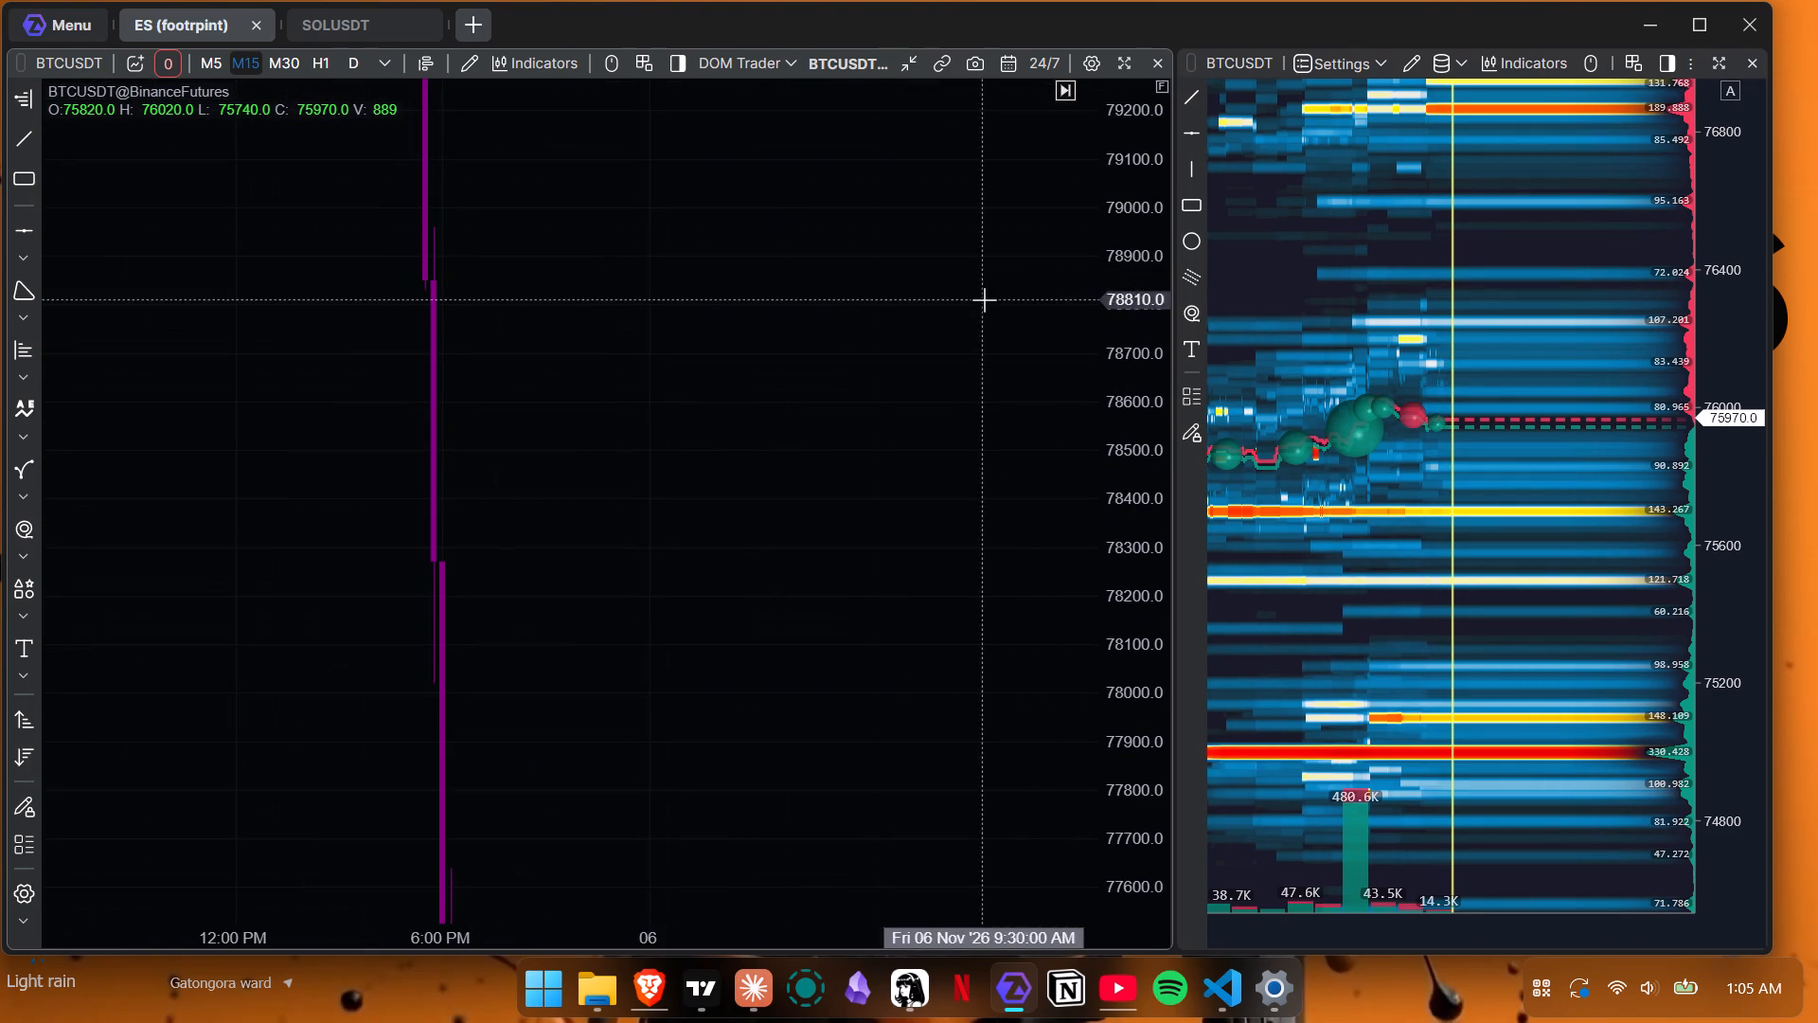
pyautogui.moveTo(1142, 230); pyautogui.dragTo(1177, 619)
pyautogui.moveTo(916, 623); pyautogui.dragTo(713, 168)
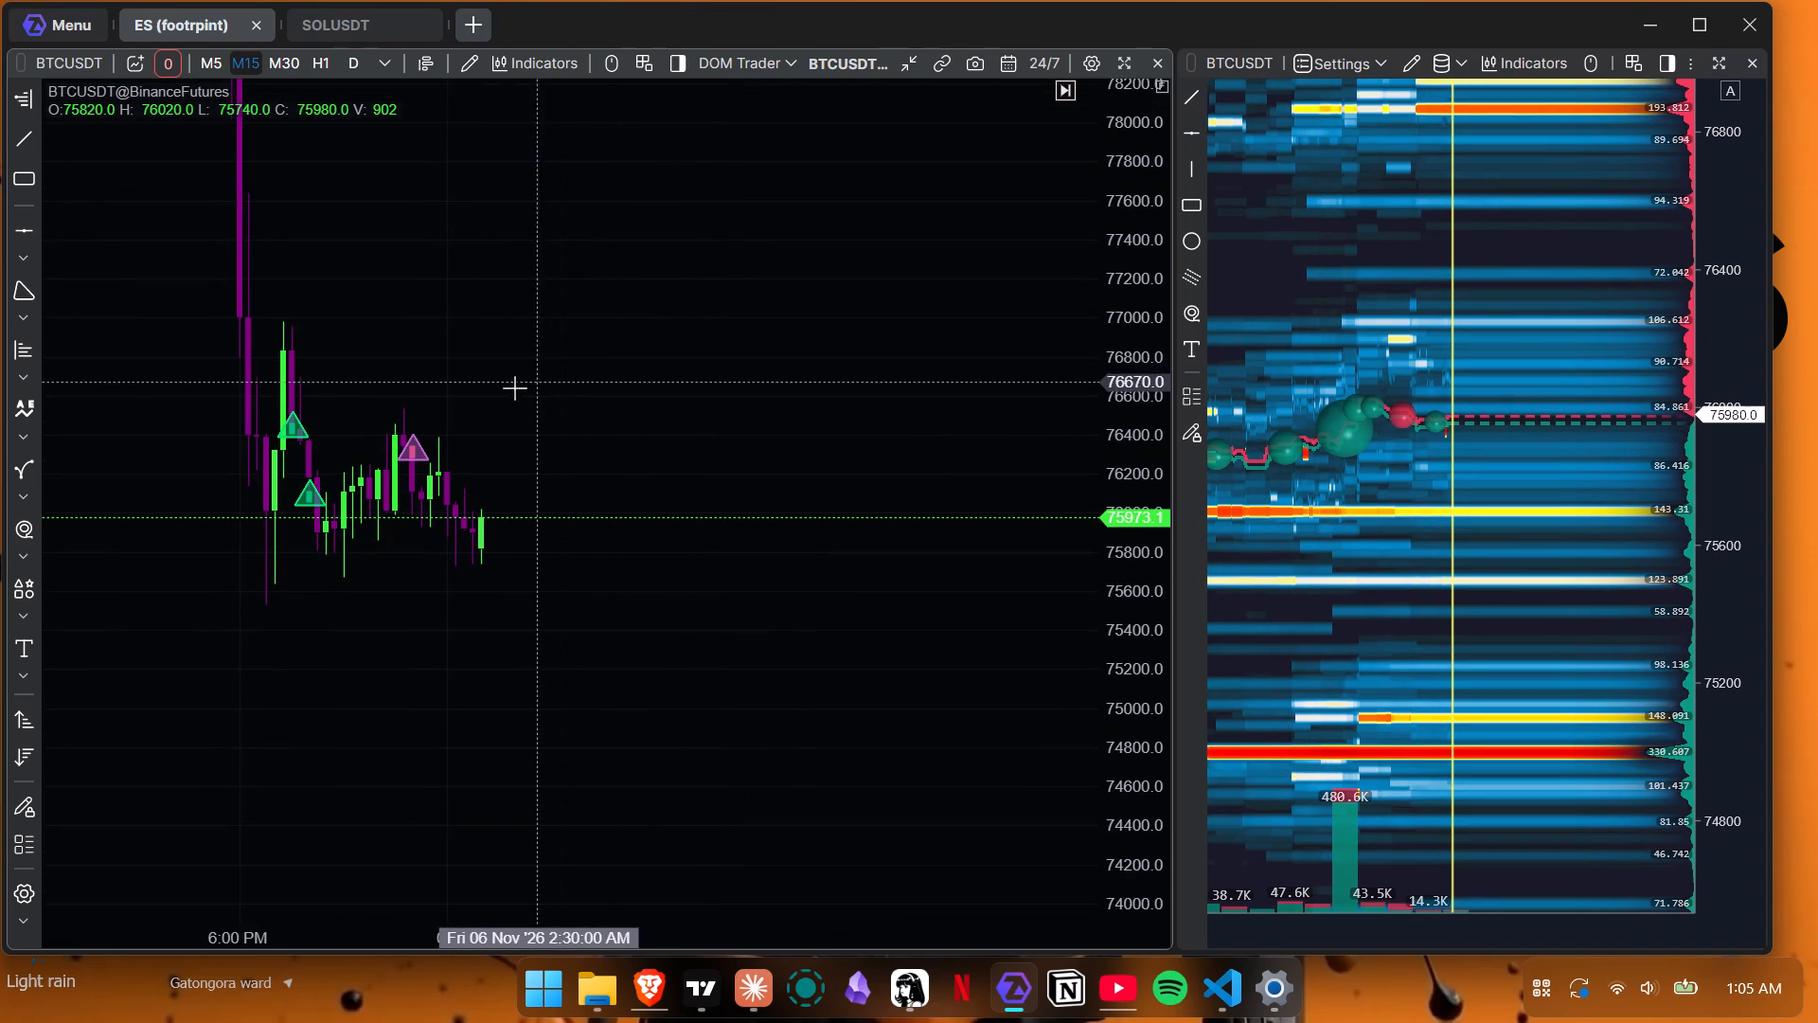
pyautogui.scroll(9, 267, 445)
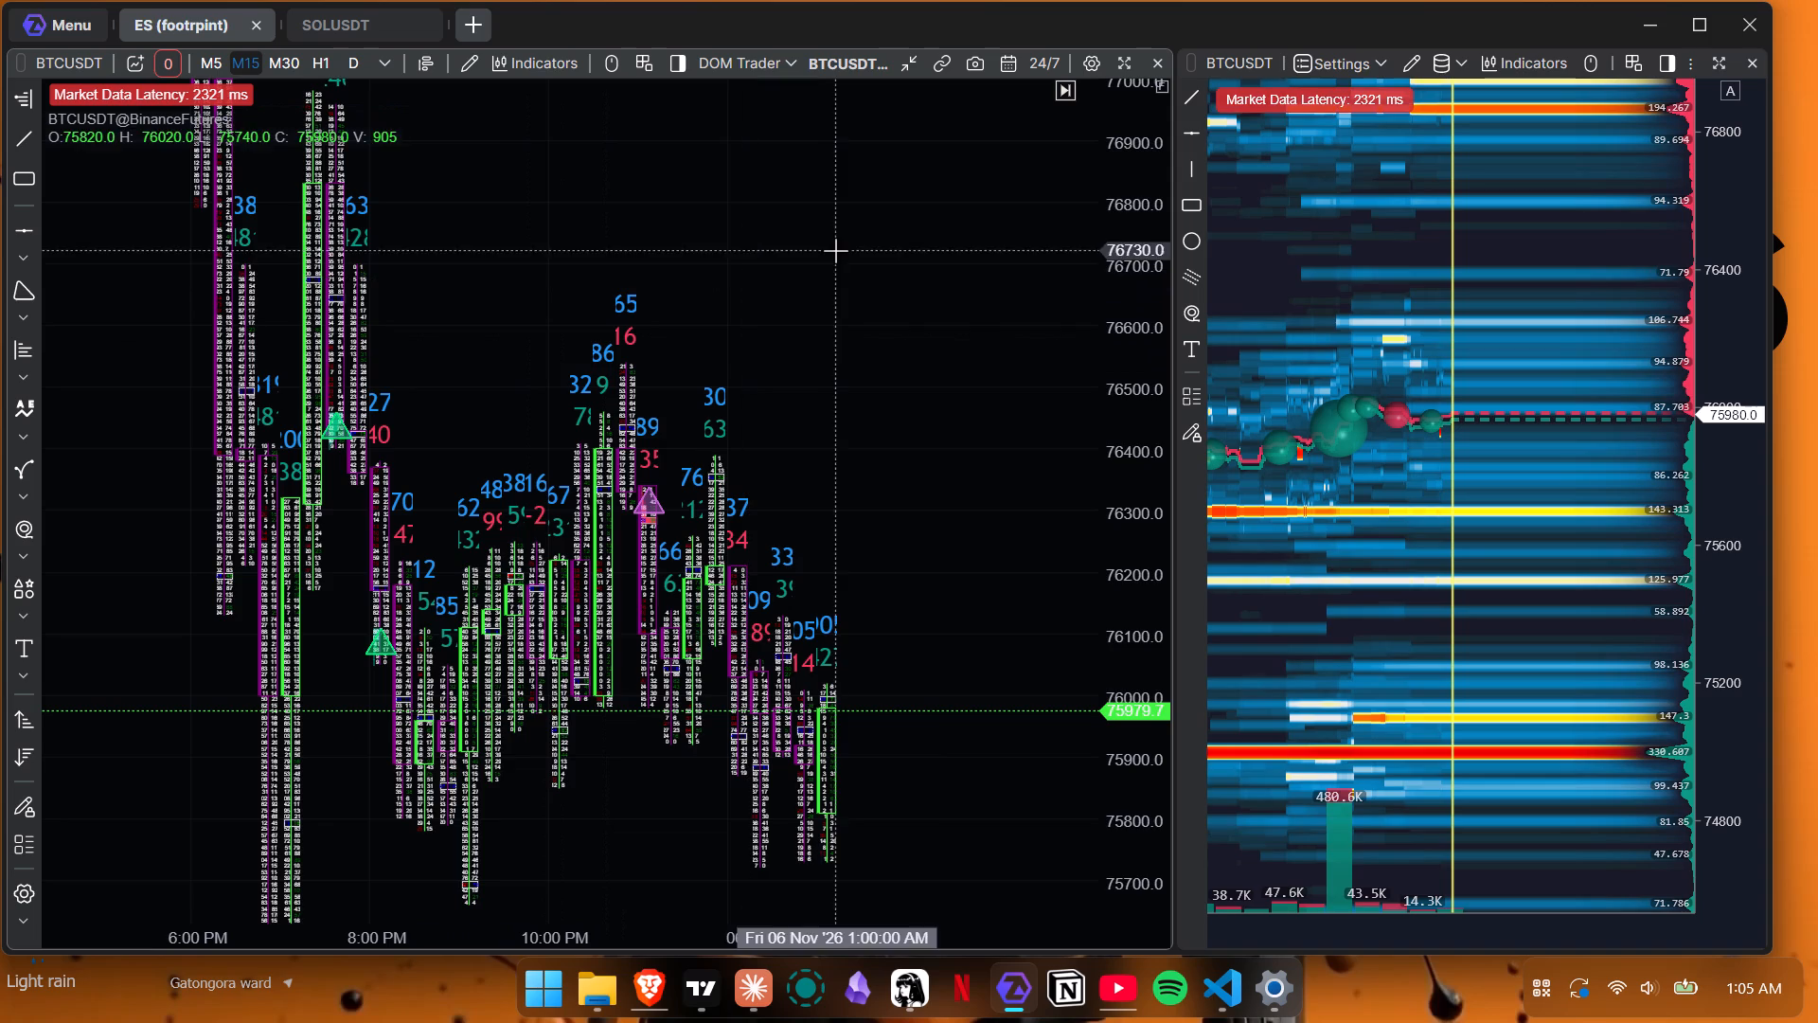
# Examine the Exhaustion triangles from the latest BTCUSDT candles back across the 5 November decline and the rally before it.
pyautogui.moveTo(620, 222); pyautogui.dragTo(795, 579)
pyautogui.scroll(-7, 880, 547)
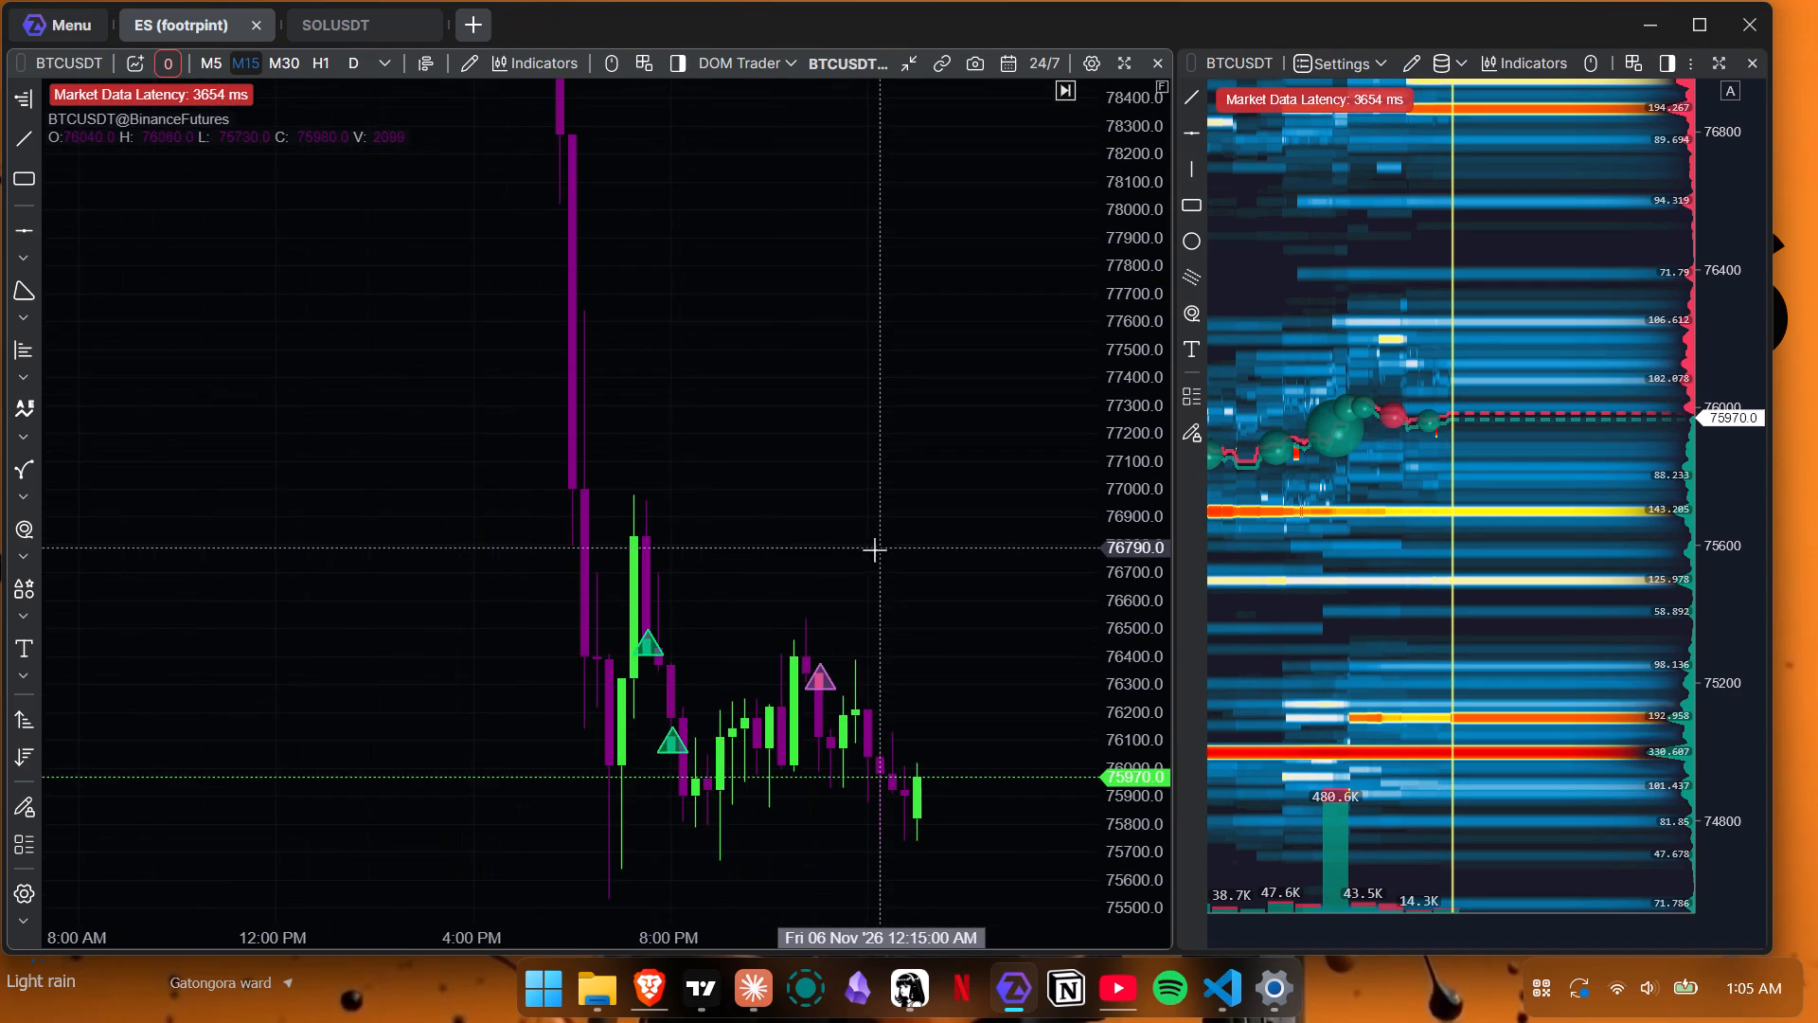
pyautogui.moveTo(717, 249); pyautogui.dragTo(828, 723)
pyautogui.scroll(-5, 730, 431)
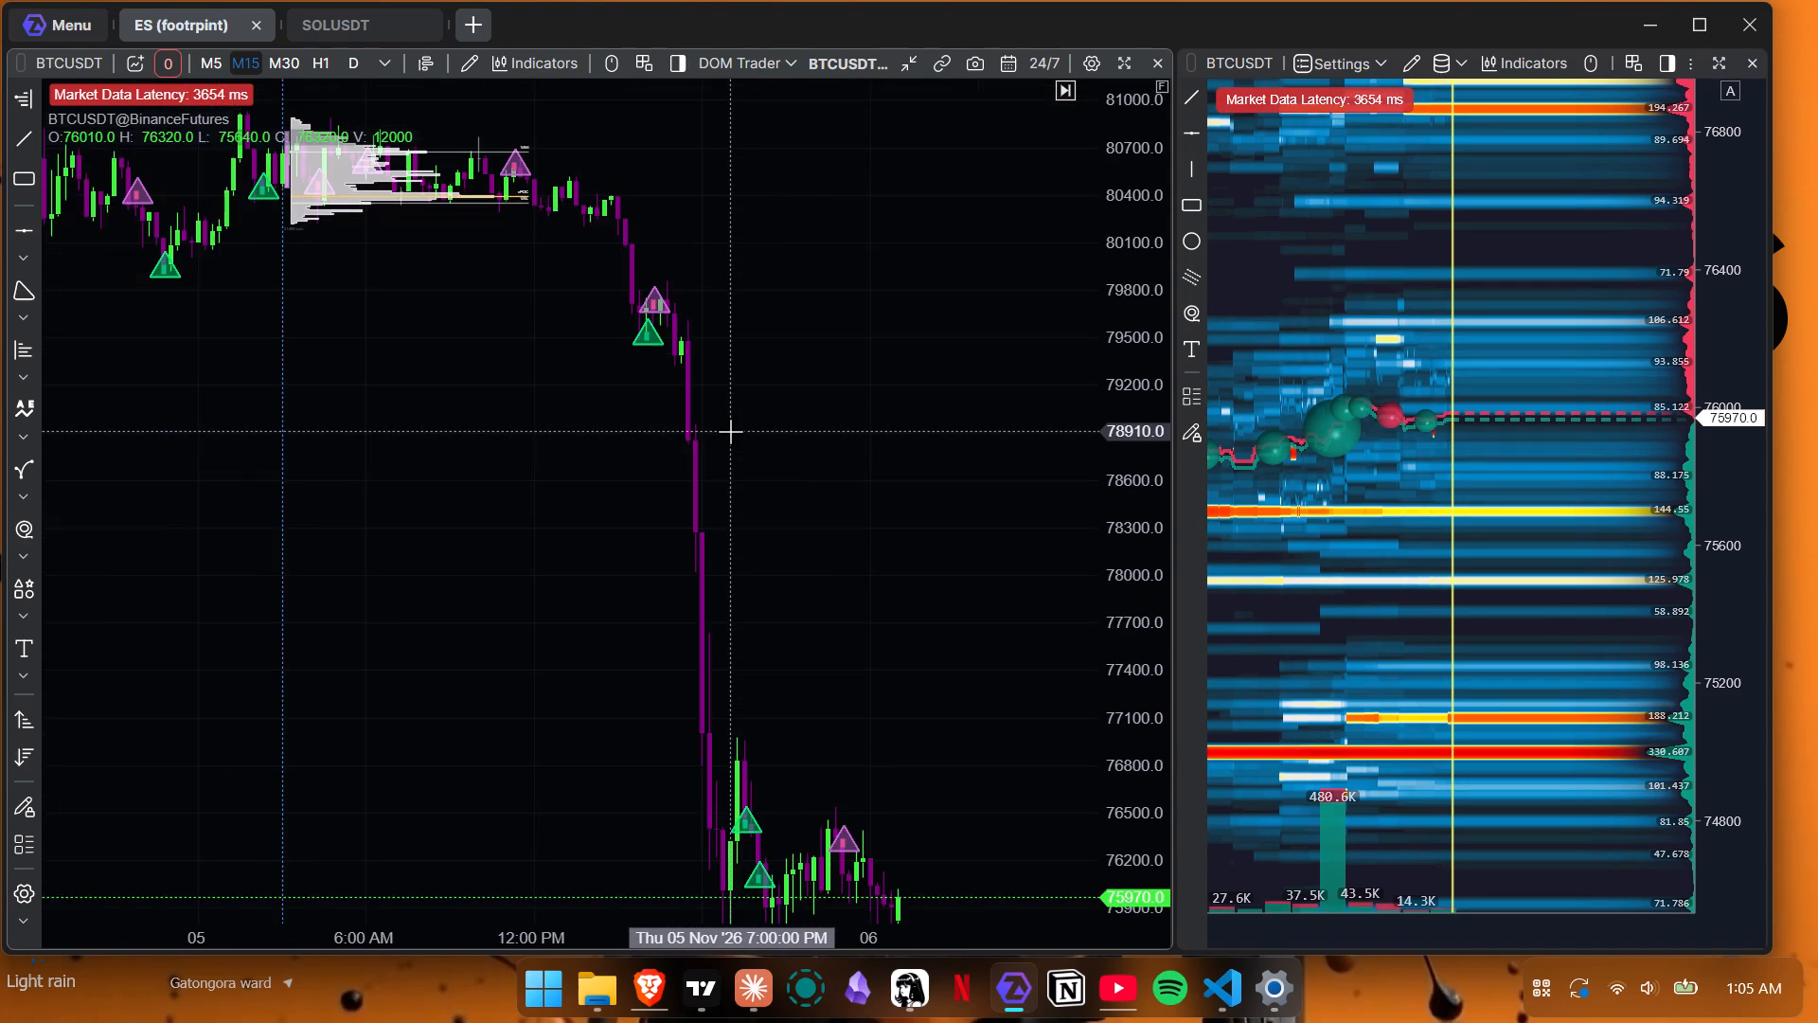
pyautogui.scroll(-2, 730, 431)
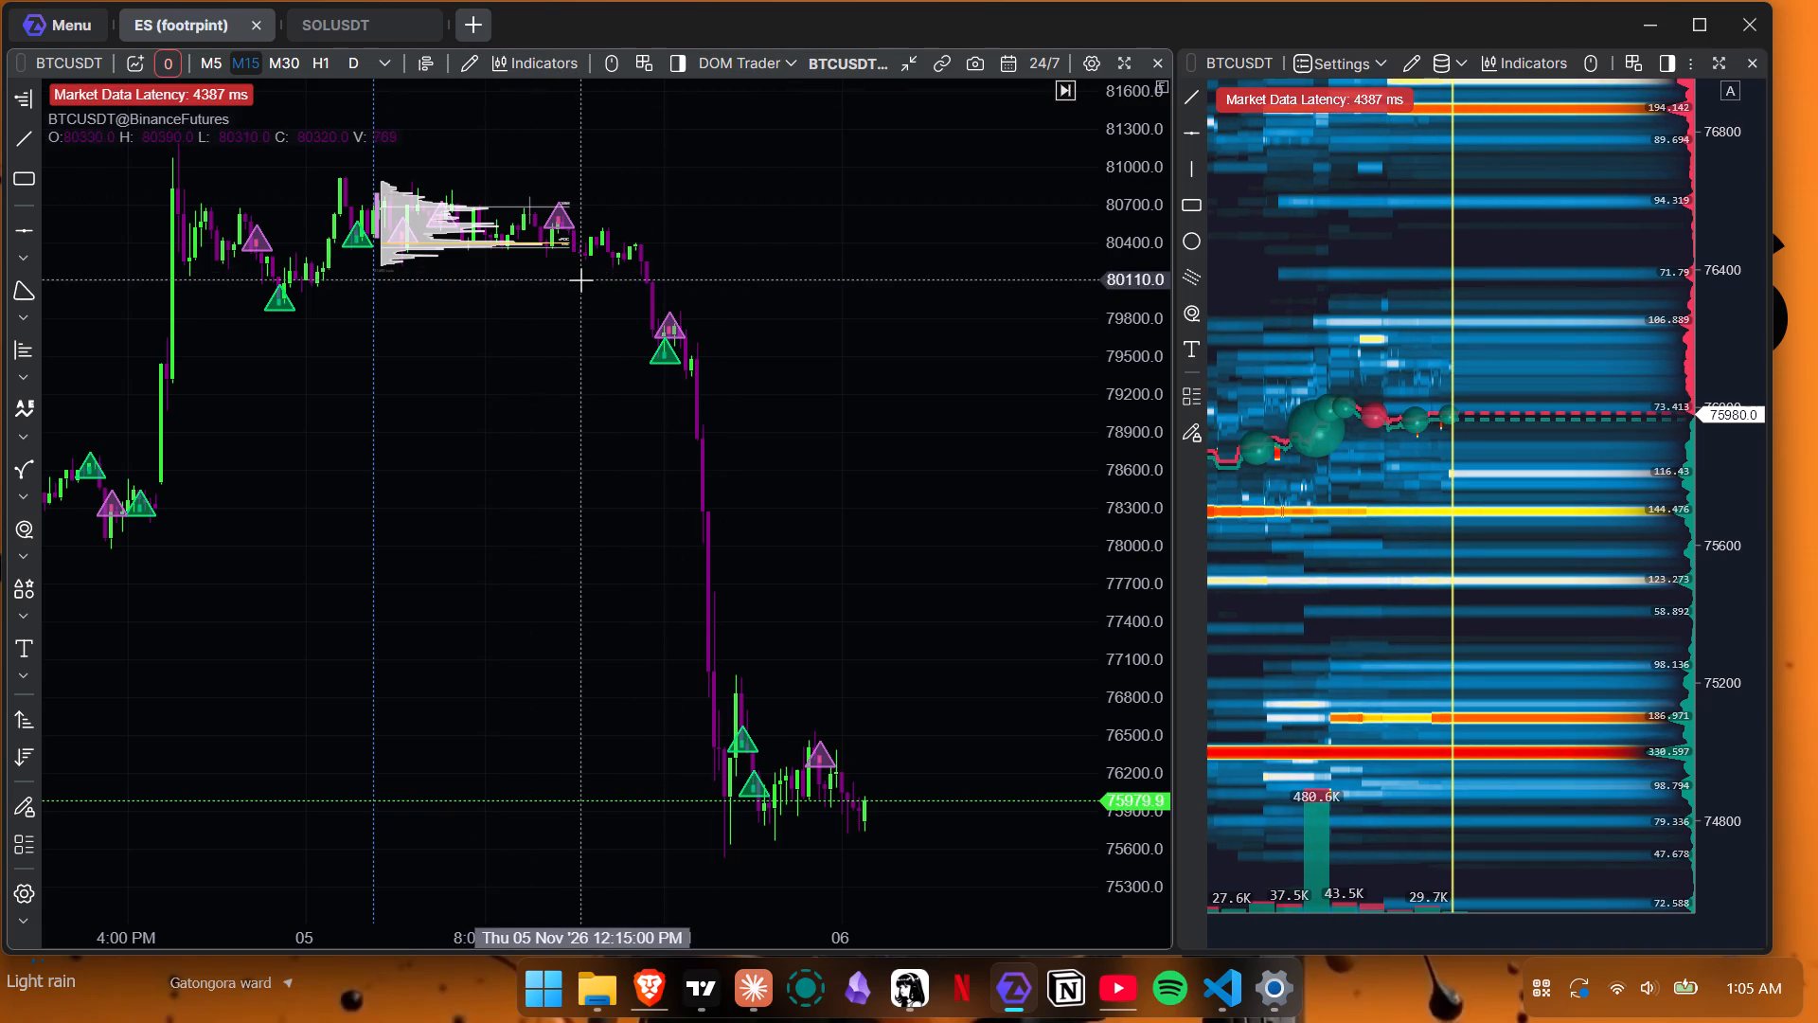
pyautogui.scroll(6, 651, 328)
pyautogui.scroll(-6, 651, 328)
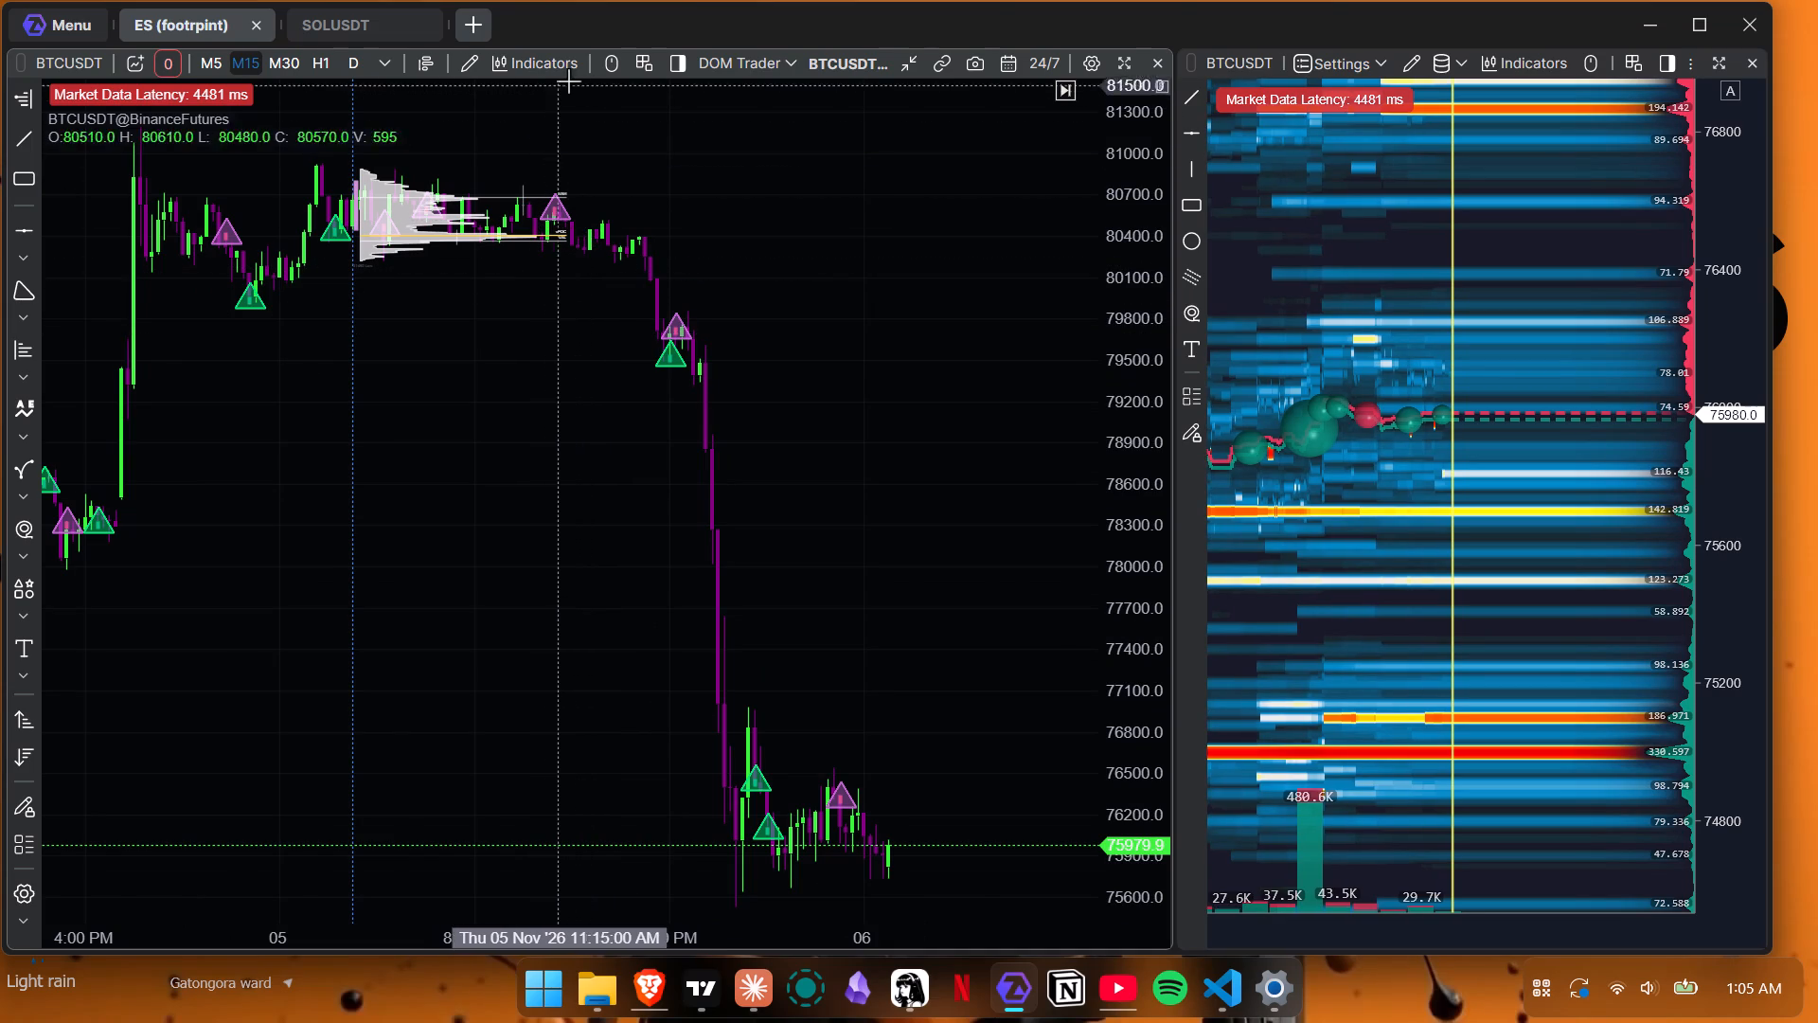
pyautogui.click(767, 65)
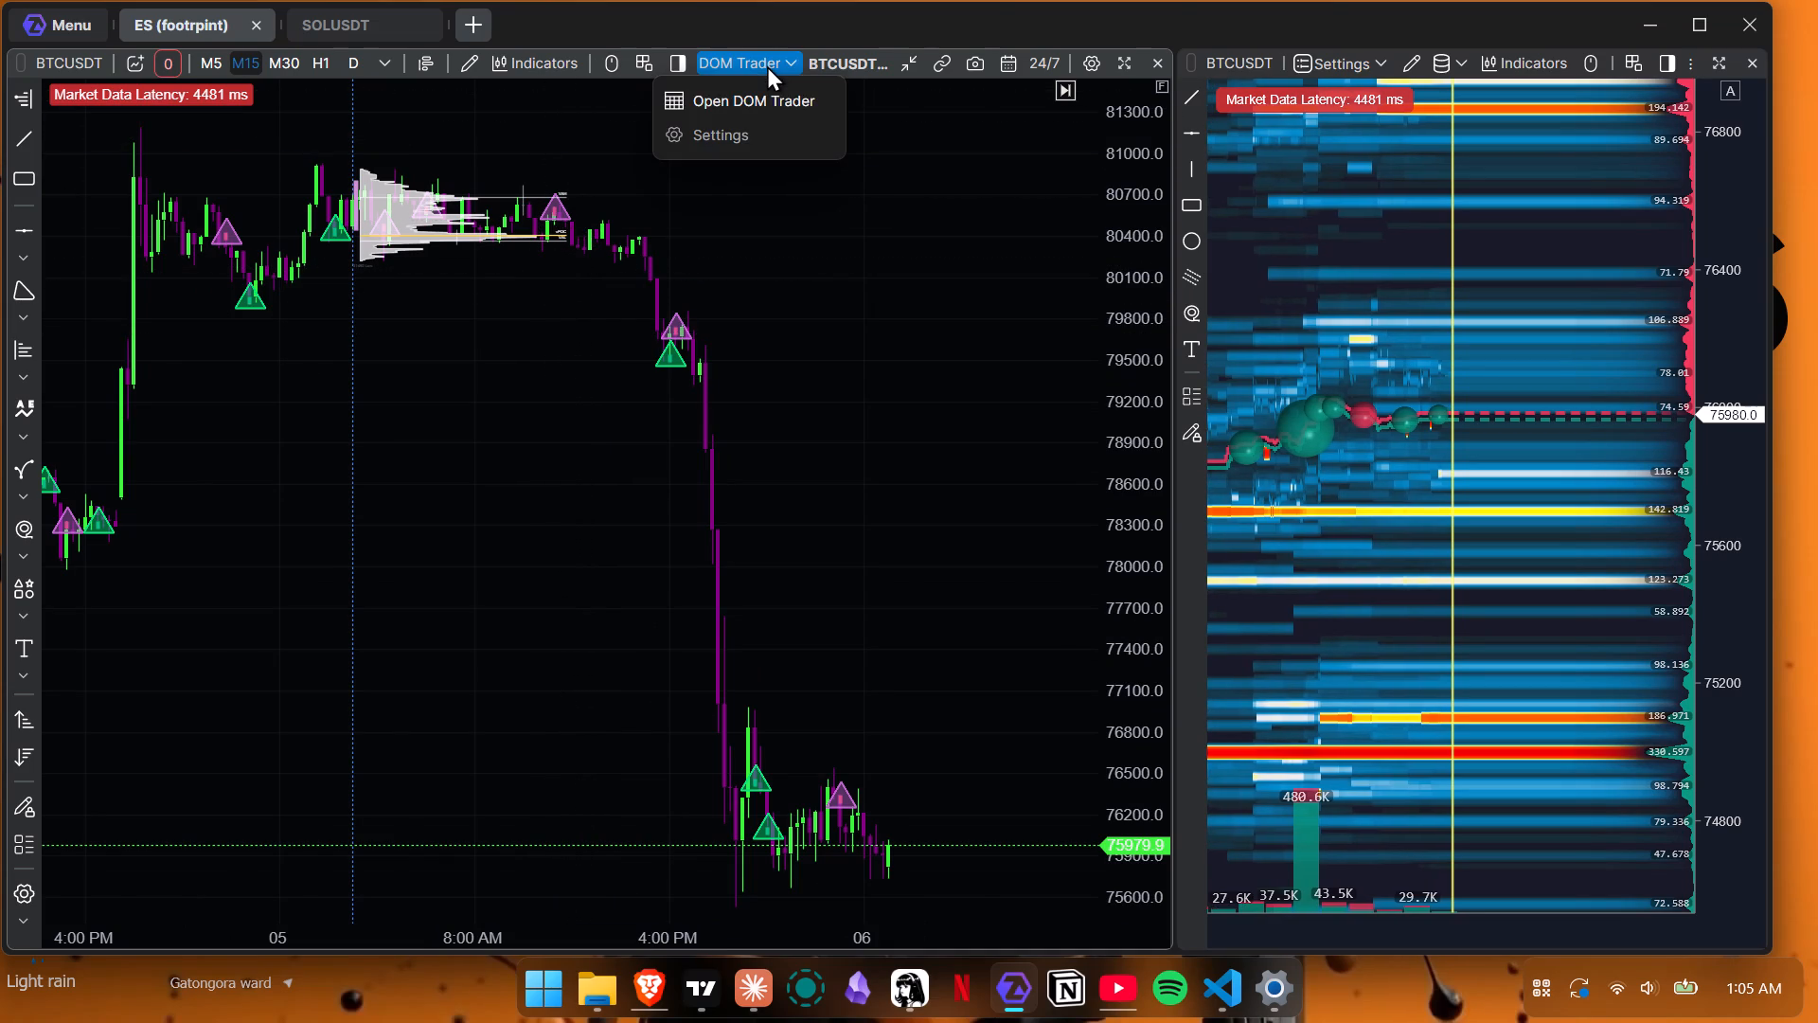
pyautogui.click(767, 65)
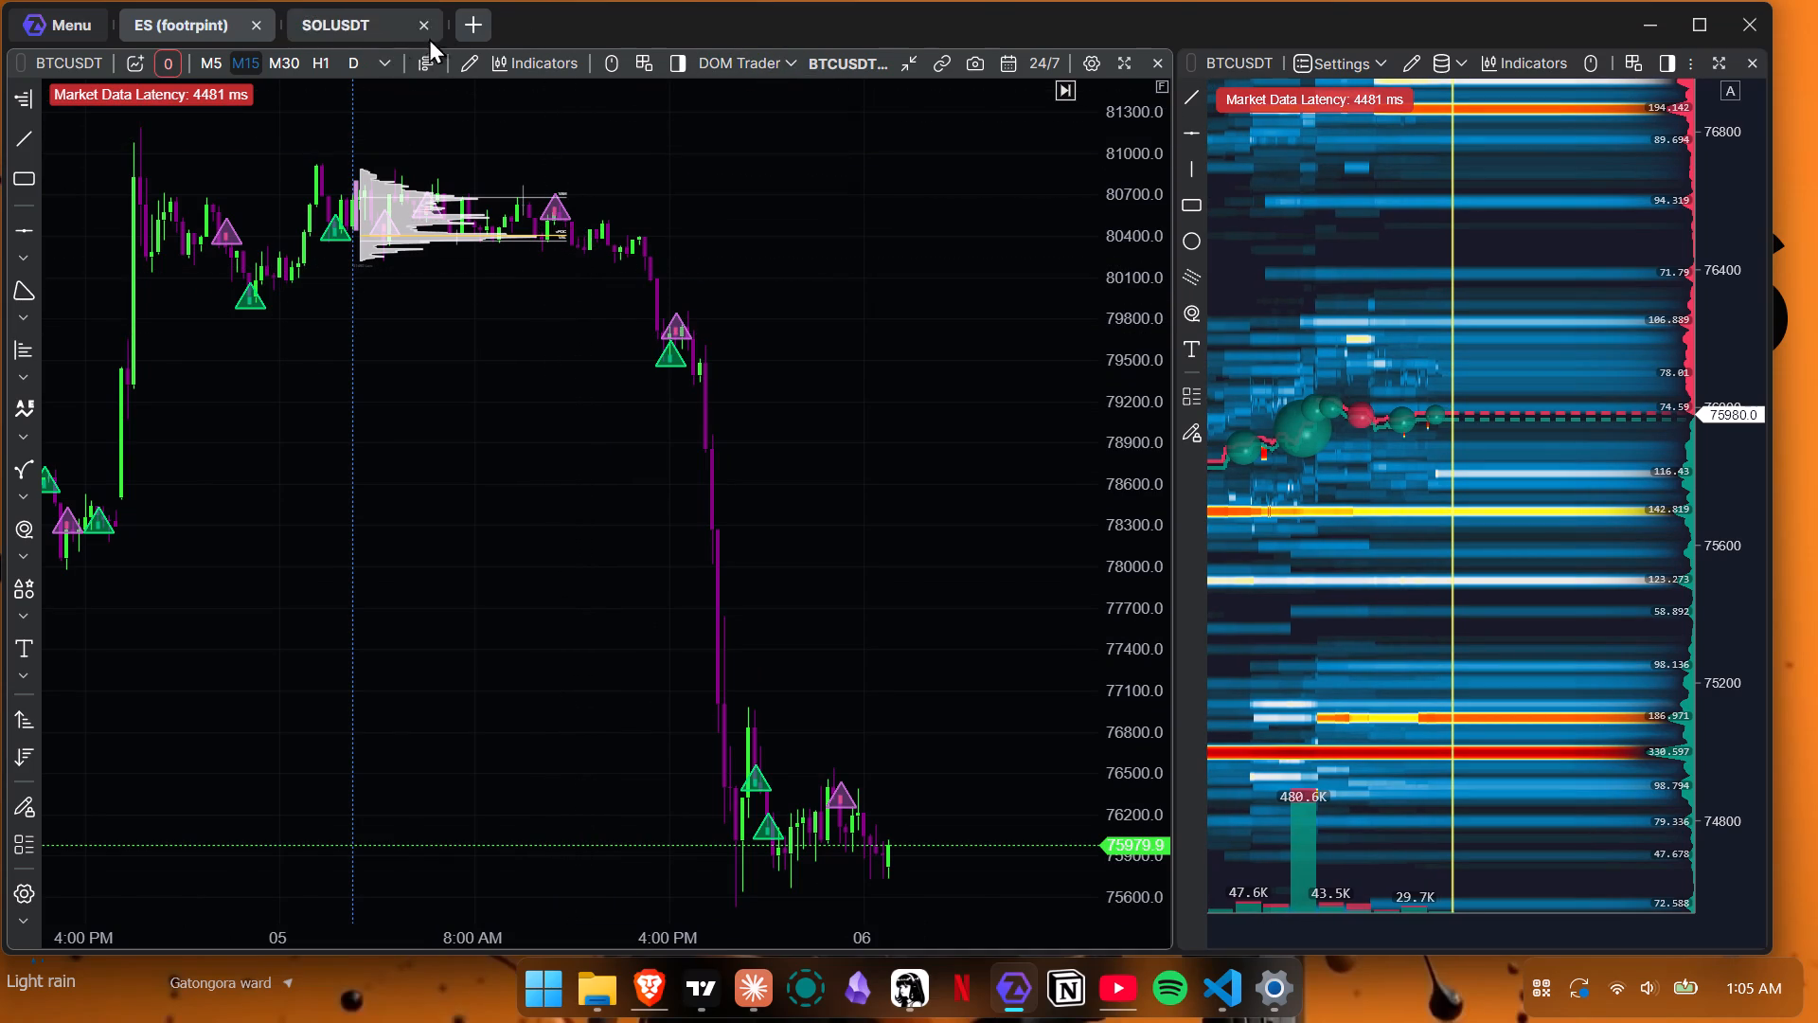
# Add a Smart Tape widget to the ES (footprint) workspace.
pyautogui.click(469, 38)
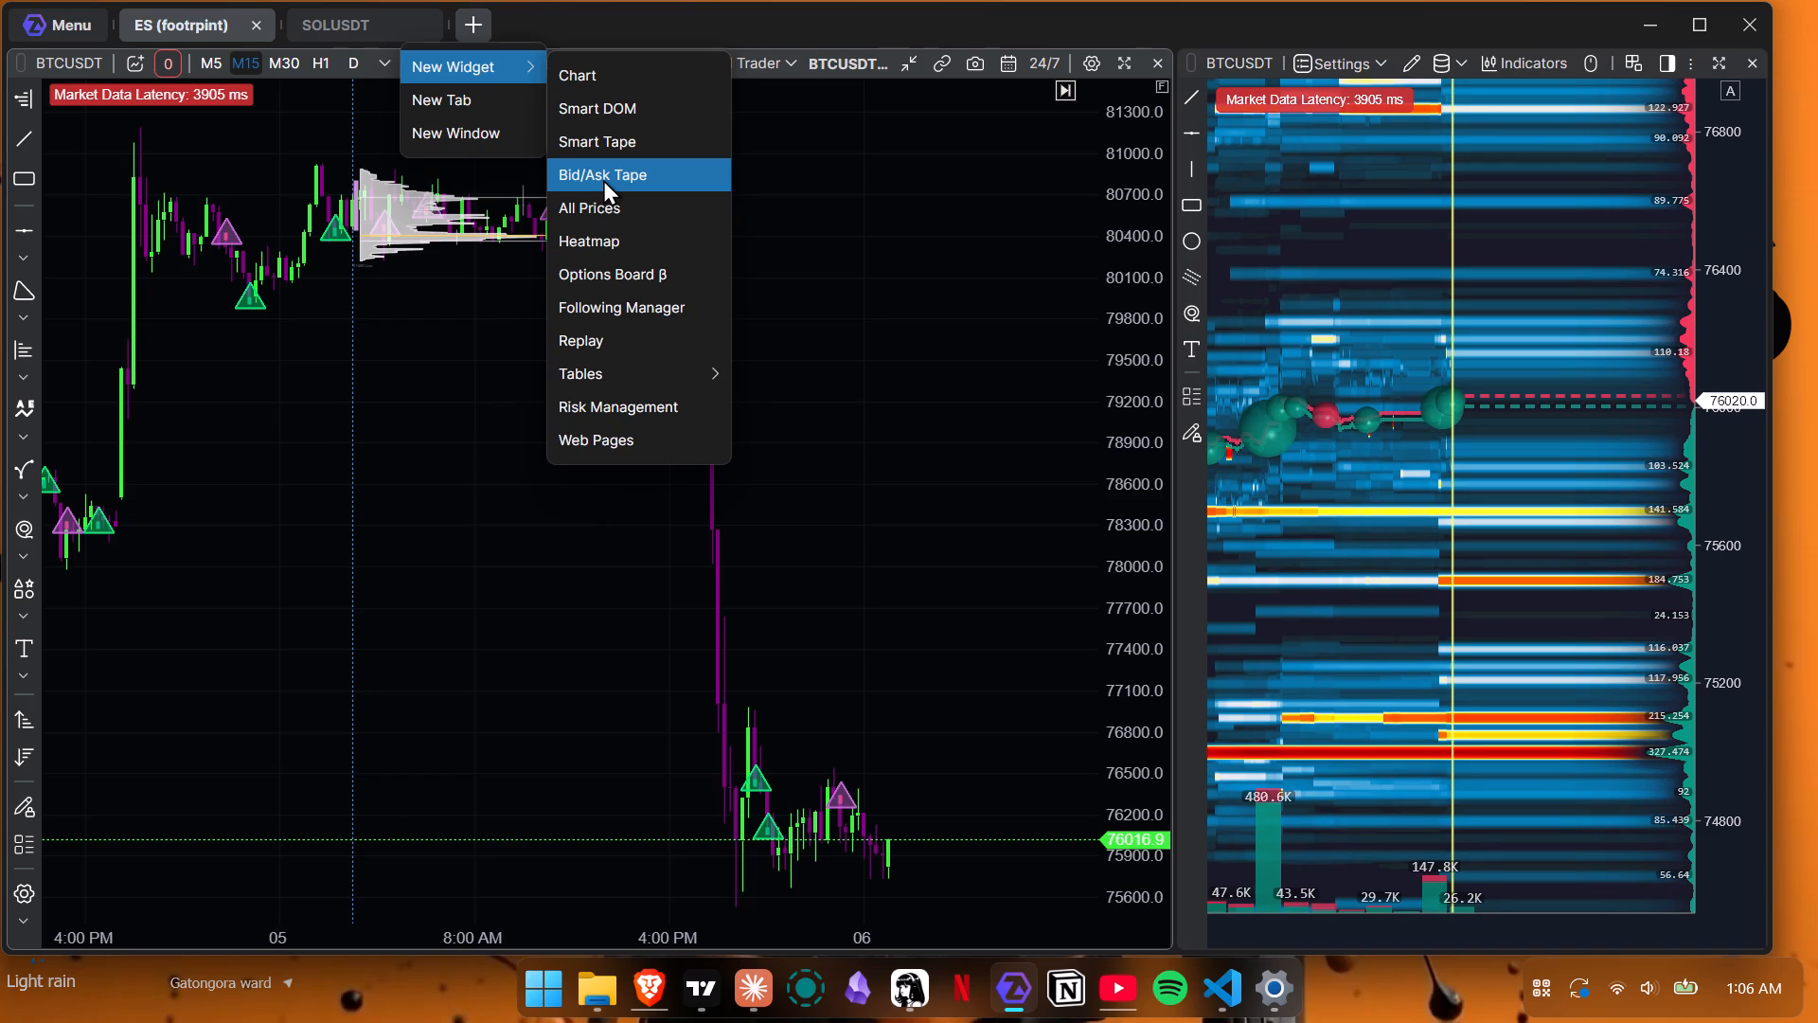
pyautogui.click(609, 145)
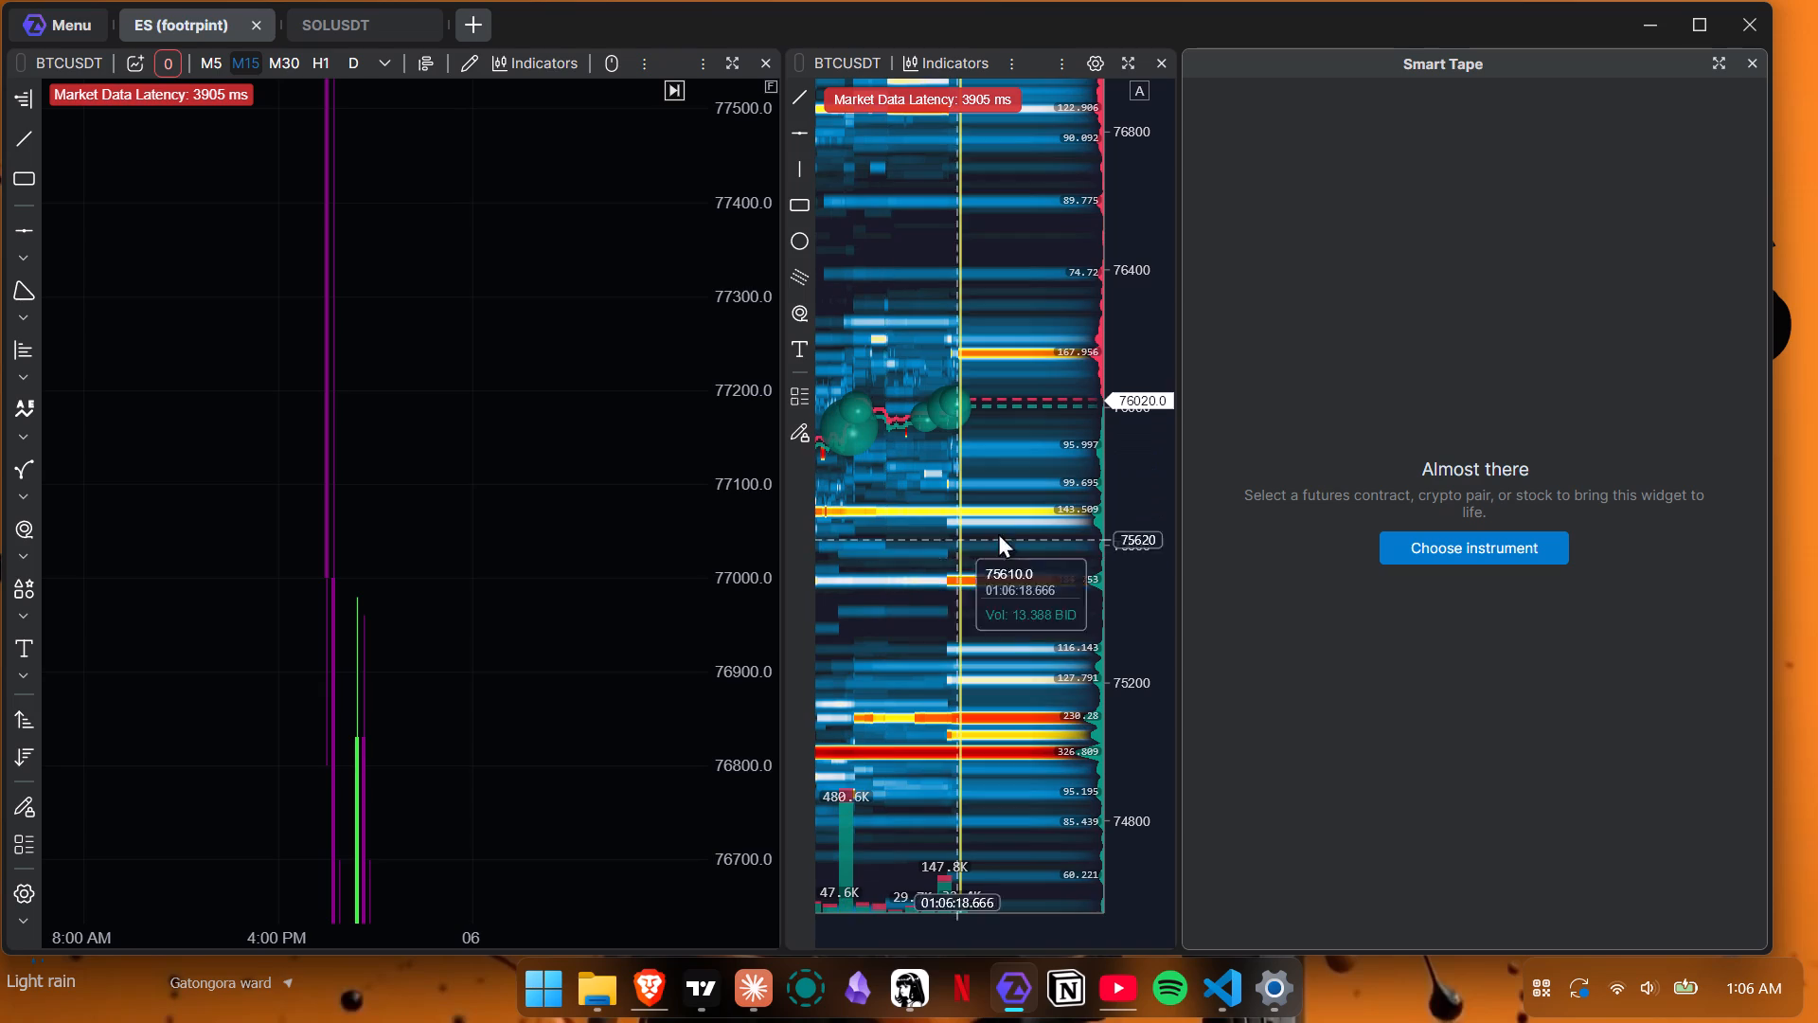
# Examine the Exhaustion triangles on the BTCUSDT M15 chart from late October through the 5 November session.
pyautogui.scroll(-7, 629, 628)
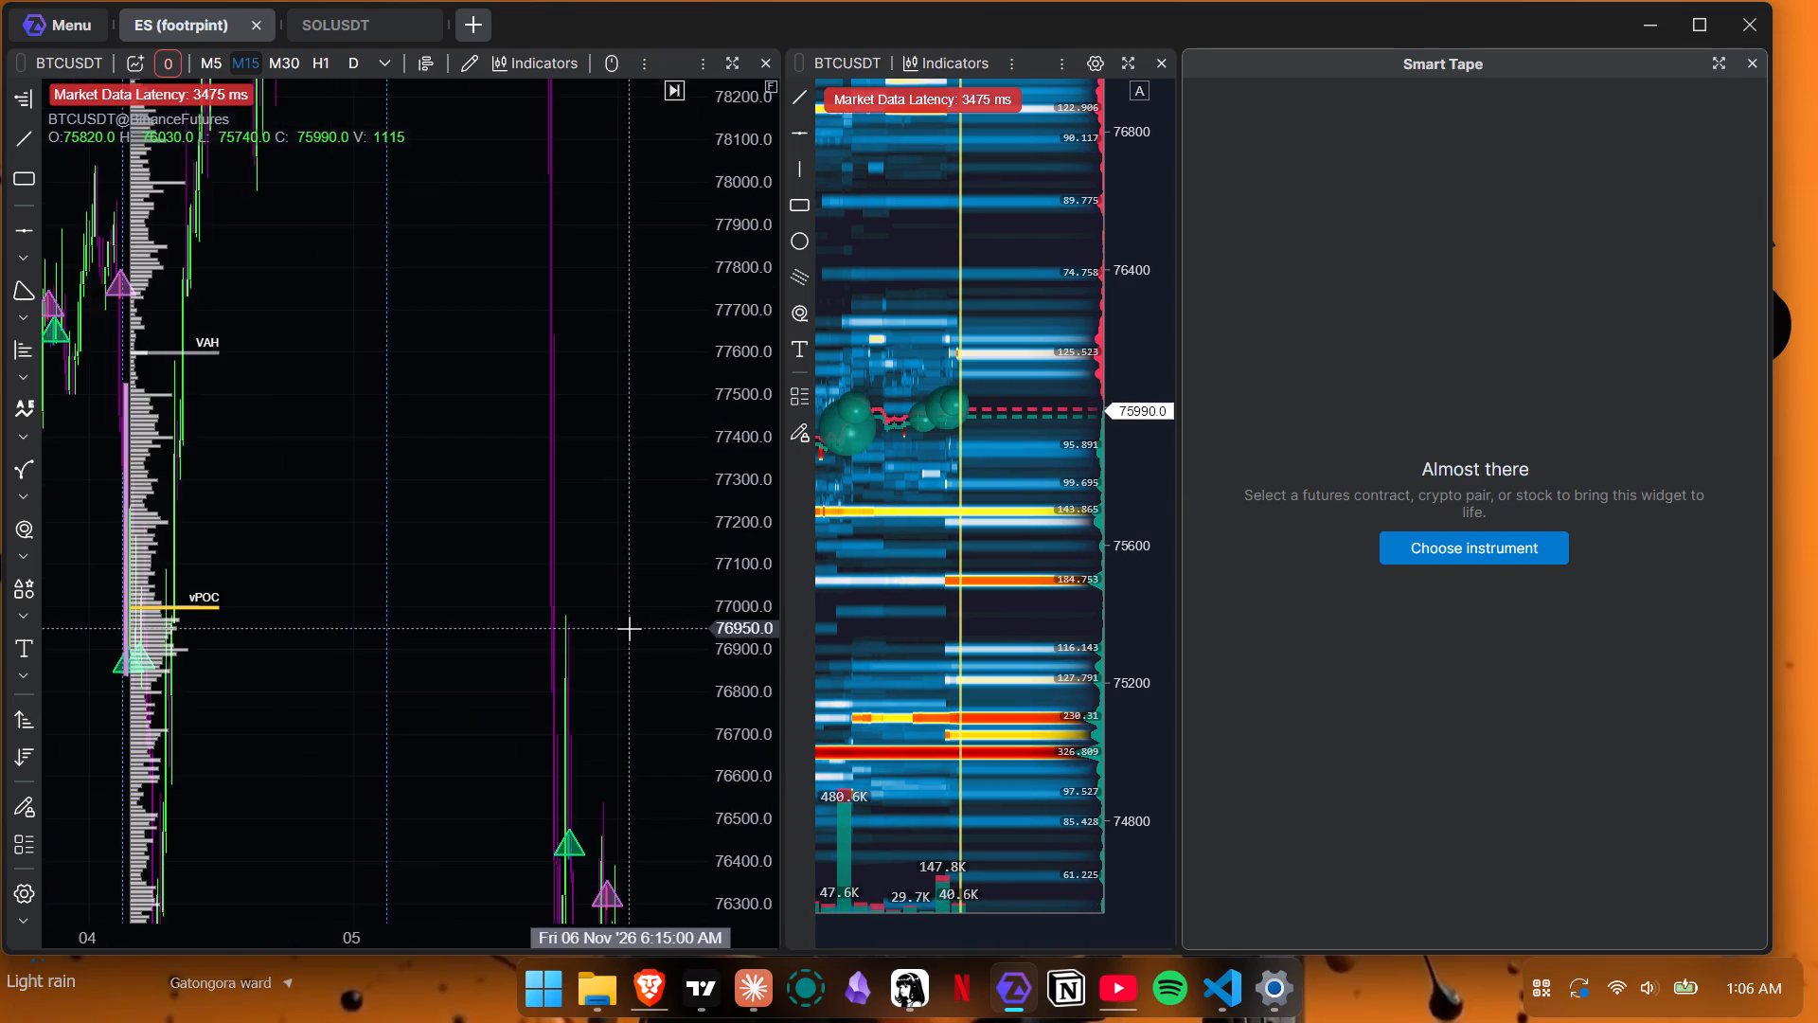
pyautogui.scroll(-13, 629, 628)
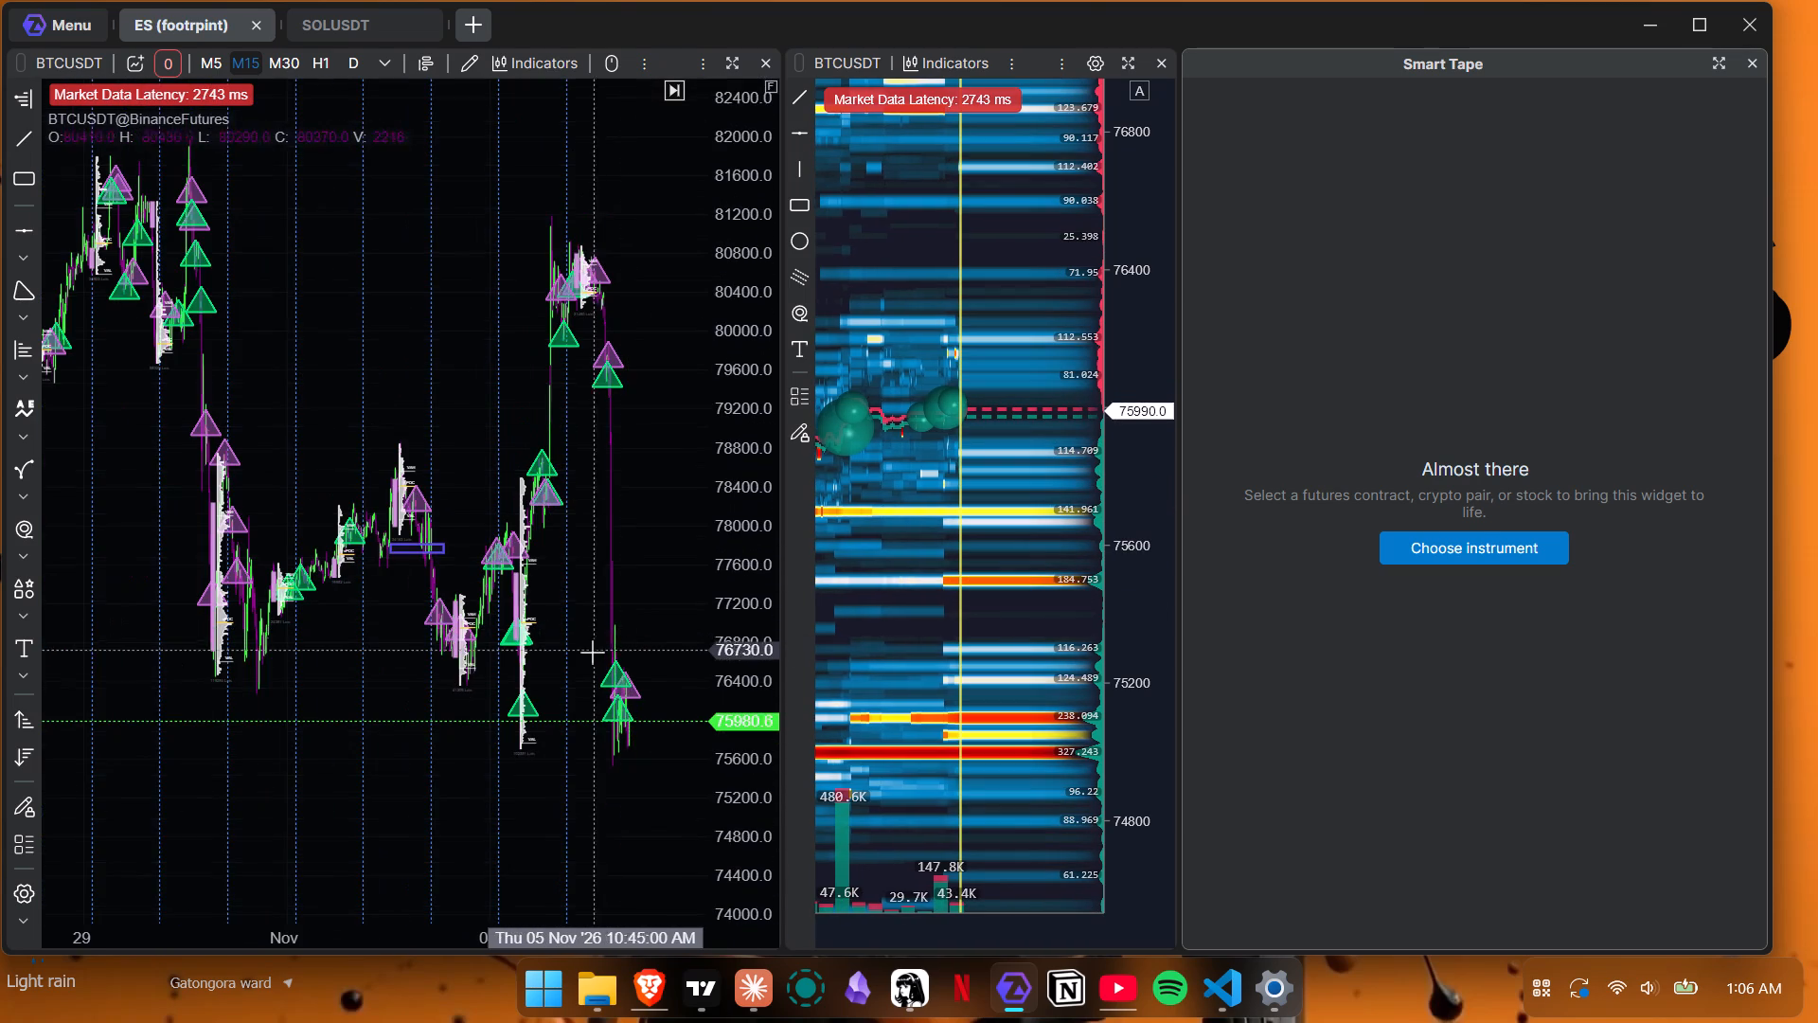
pyautogui.moveTo(544, 671); pyautogui.dragTo(472, 754)
pyautogui.scroll(13, 532, 599)
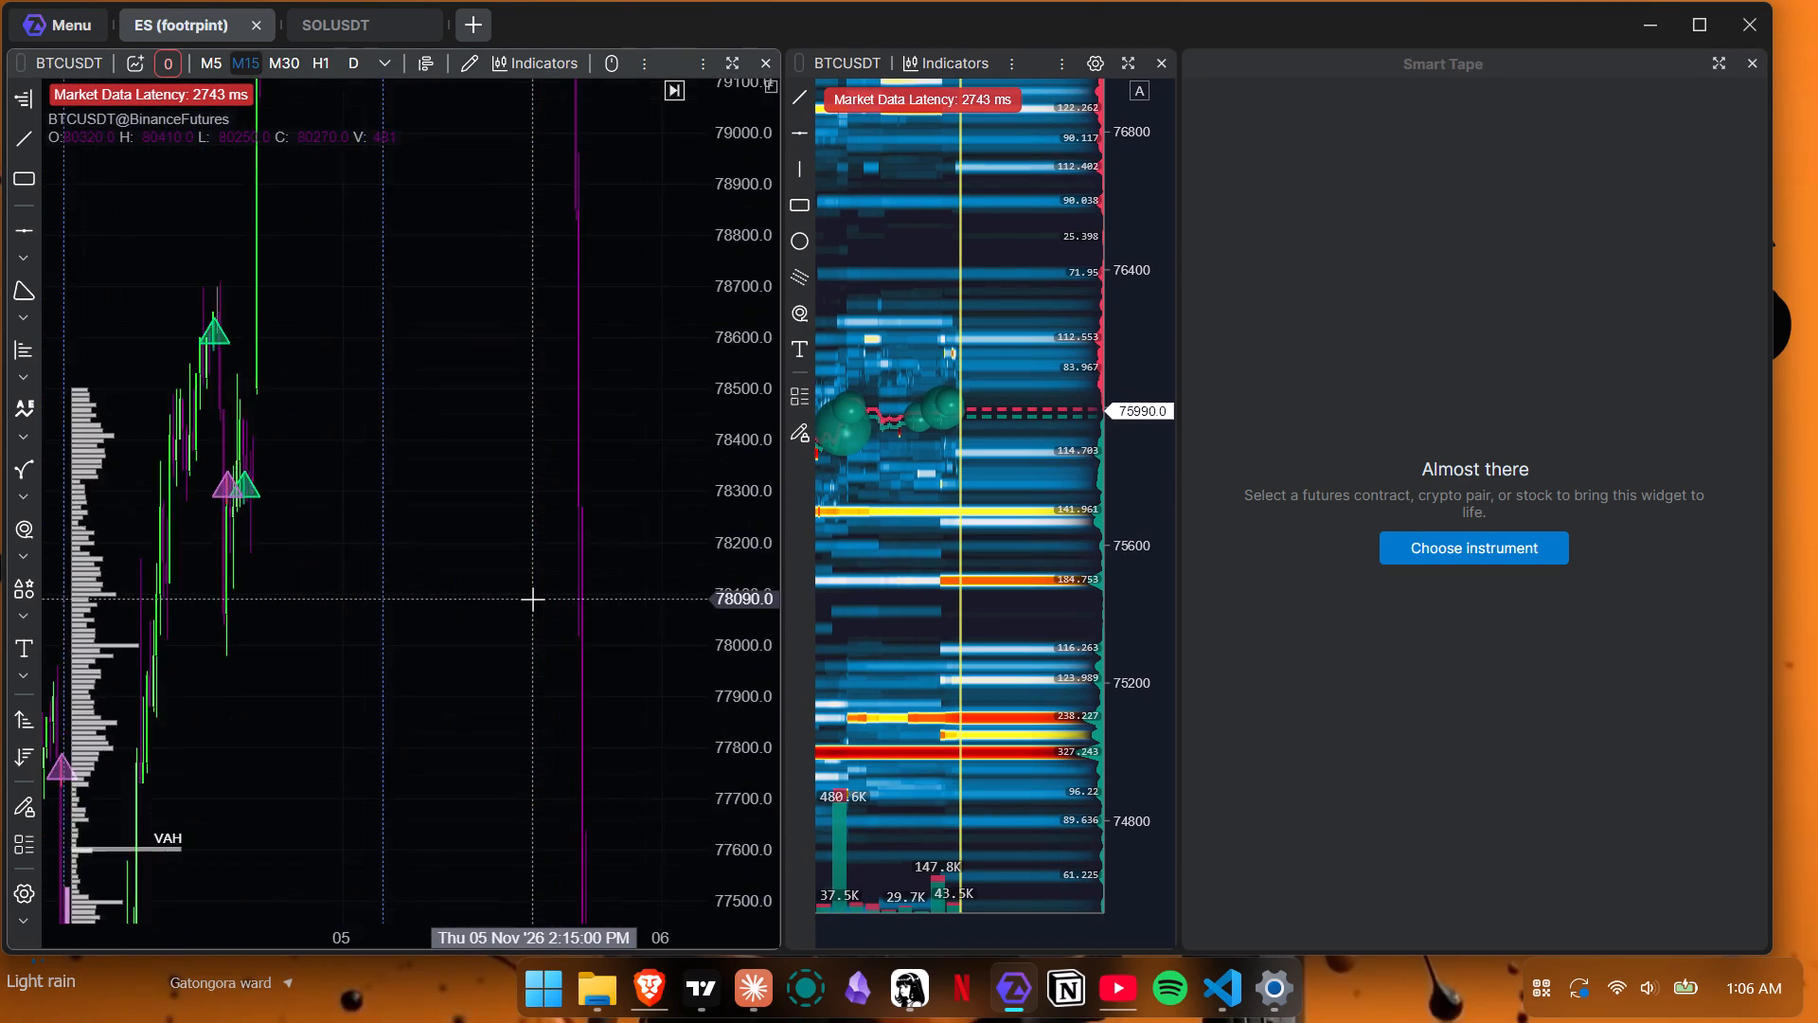
pyautogui.scroll(5, 532, 599)
pyautogui.click(406, 559)
pyautogui.moveTo(406, 559); pyautogui.dragTo(346, 1022)
pyautogui.moveTo(469, 552); pyautogui.dragTo(424, 971)
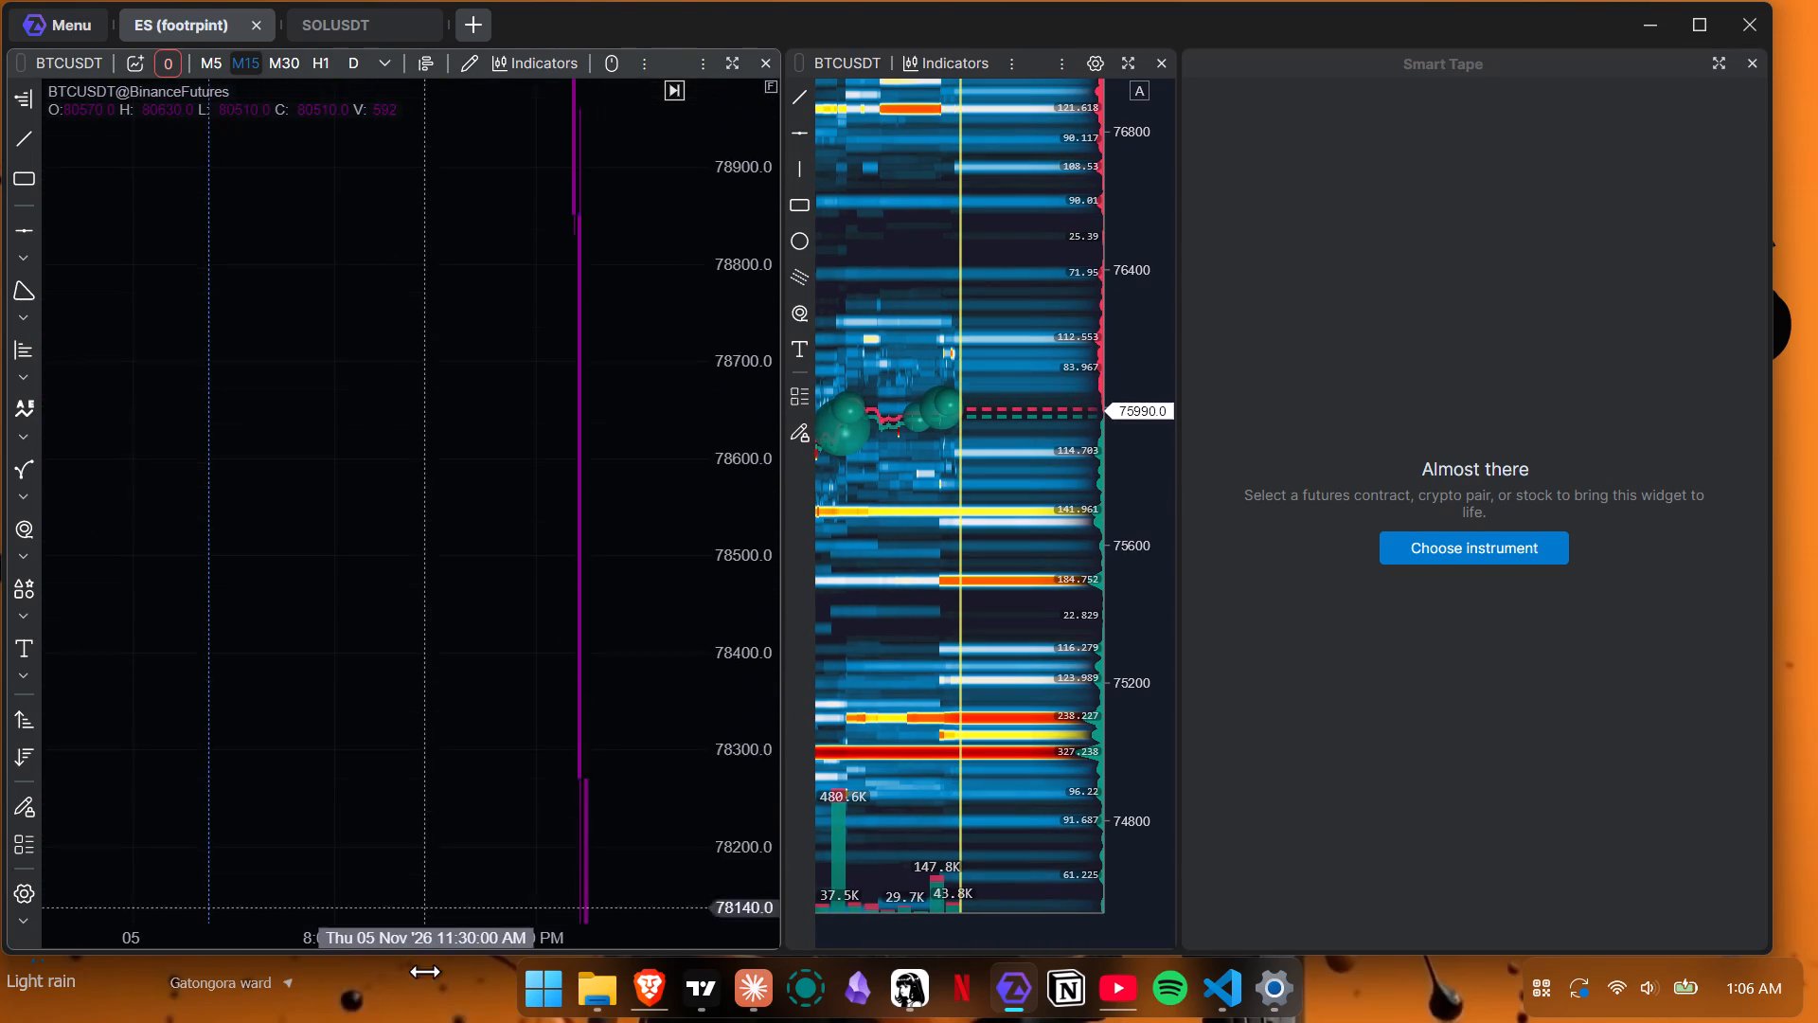
pyautogui.moveTo(424, 971); pyautogui.dragTo(421, 1022)
pyautogui.moveTo(437, 446); pyautogui.dragTo(508, 1022)
pyautogui.moveTo(486, 584); pyautogui.dragTo(454, 1022)
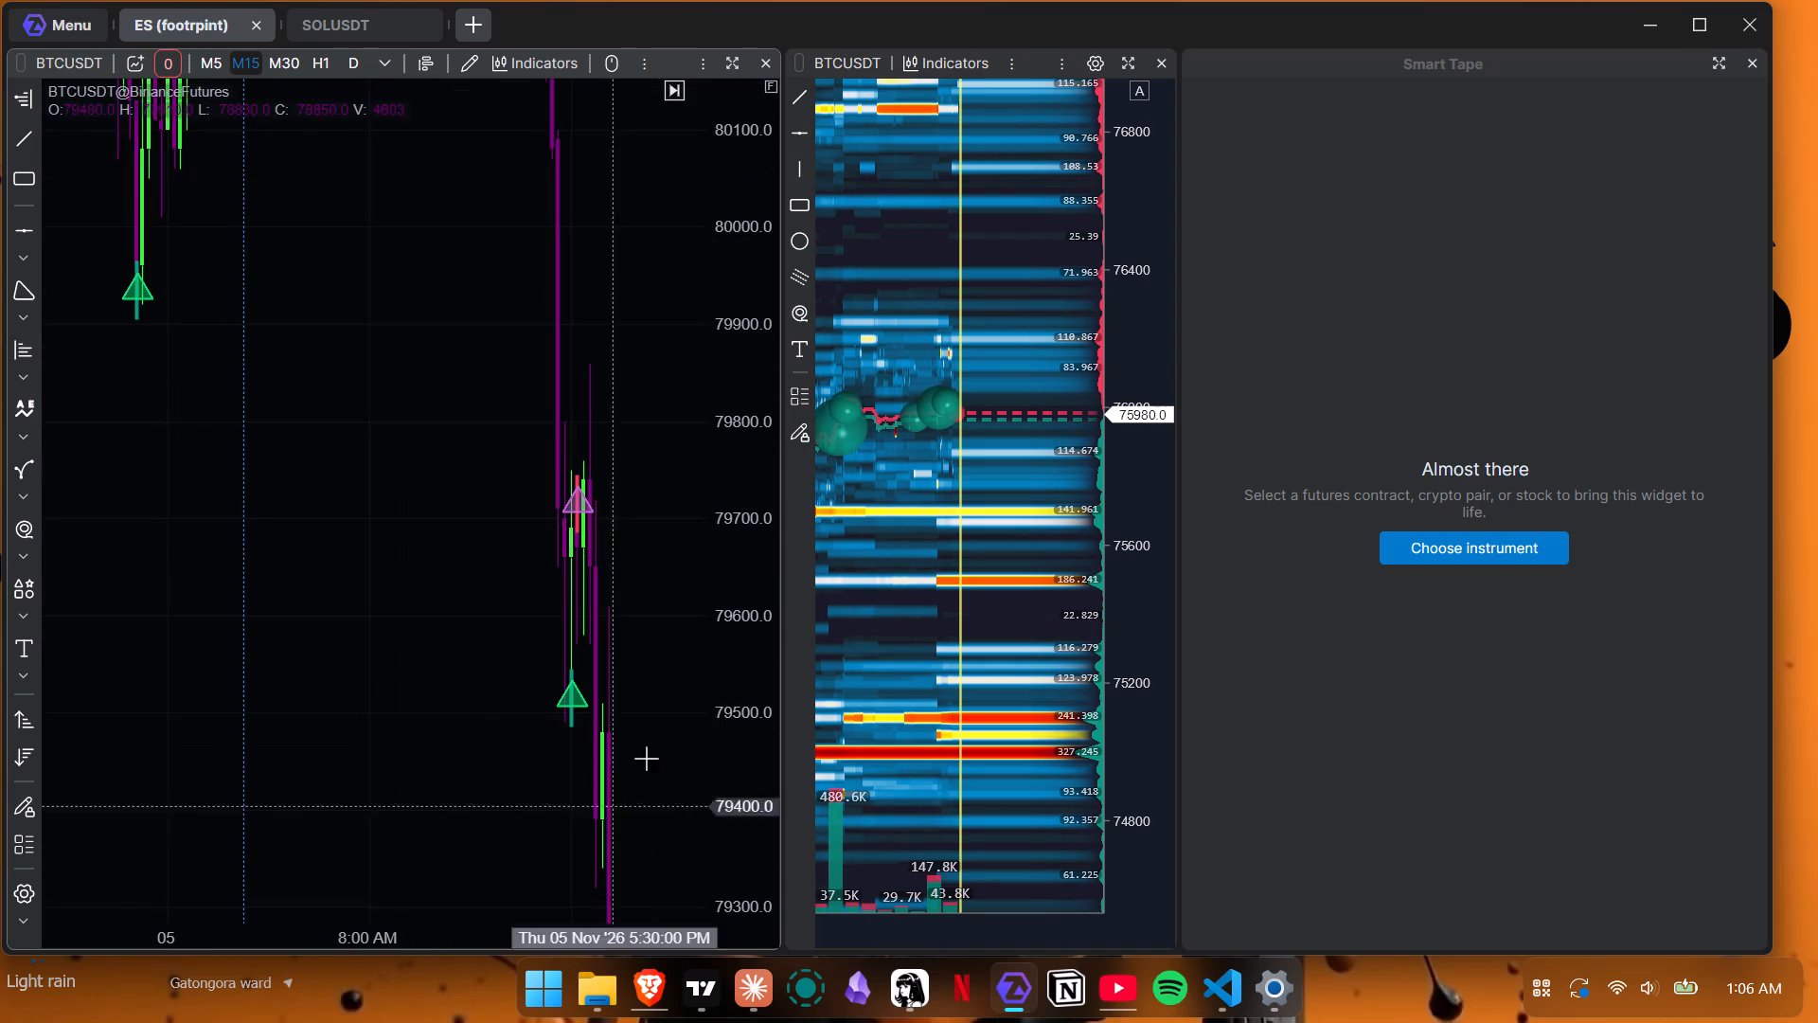
pyautogui.moveTo(754, 489); pyautogui.dragTo(725, 888)
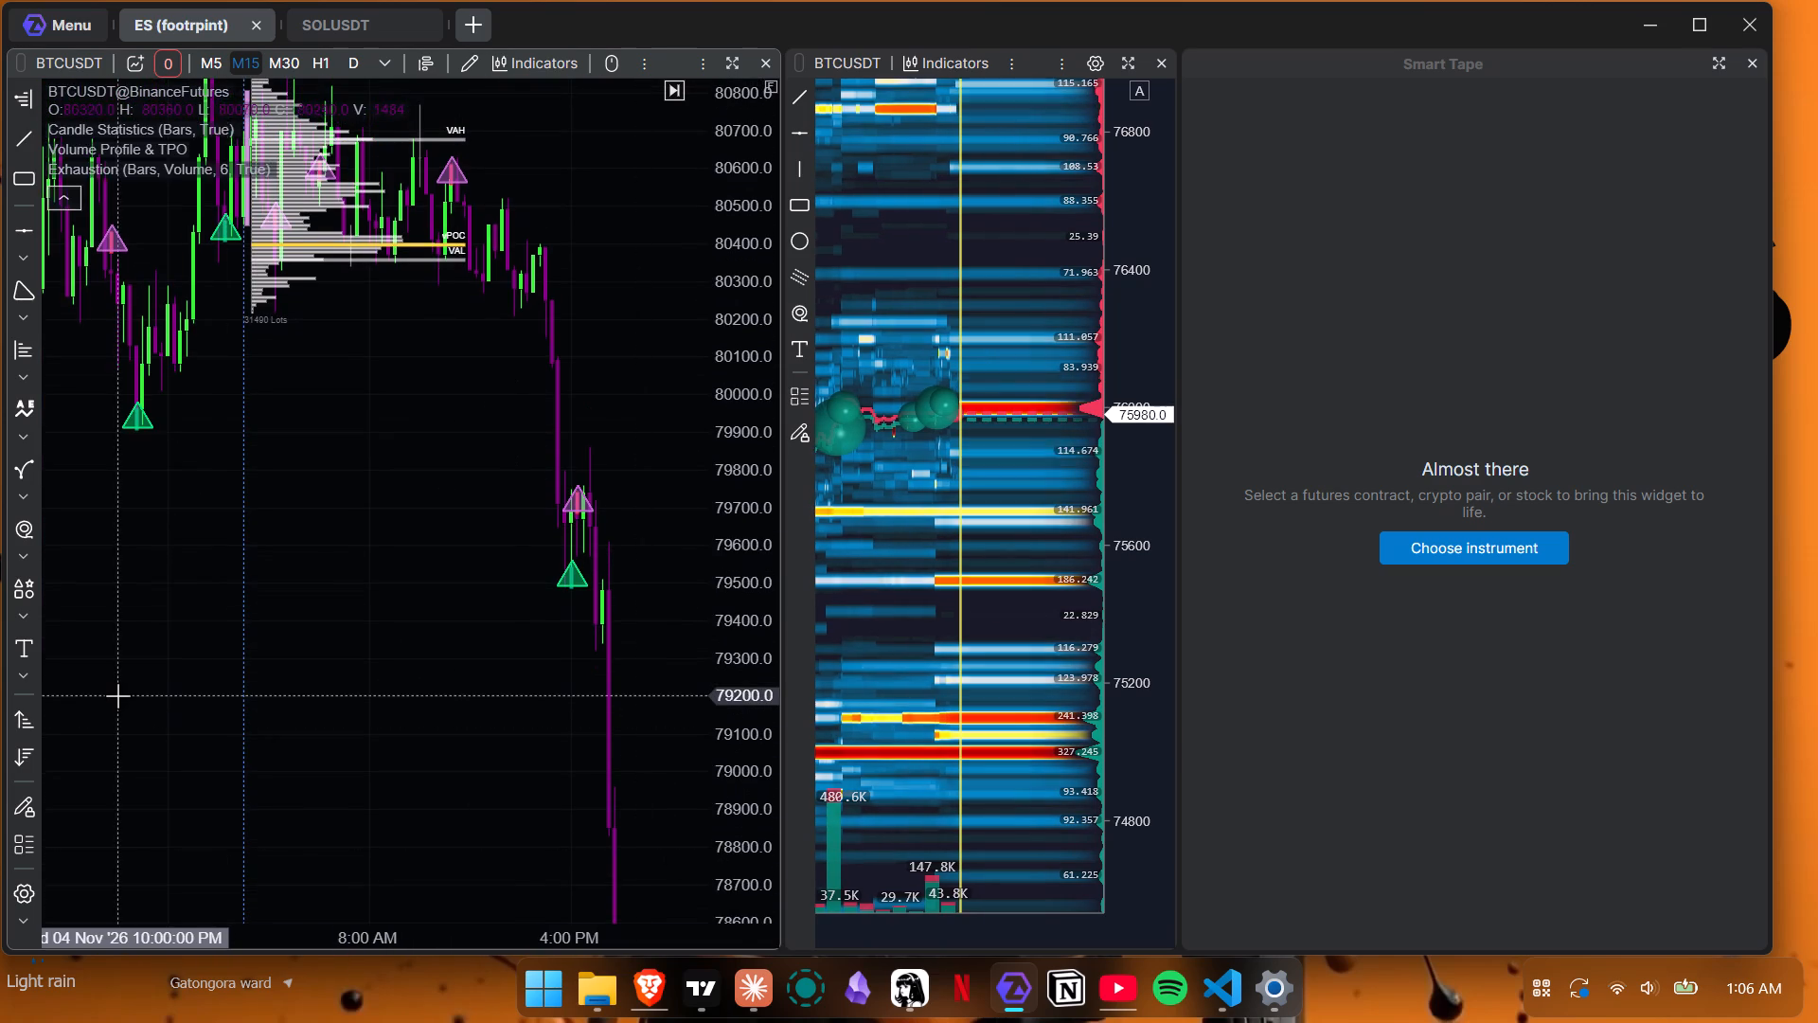
pyautogui.scroll(3, 117, 695)
pyautogui.moveTo(237, 481); pyautogui.dragTo(211, 632)
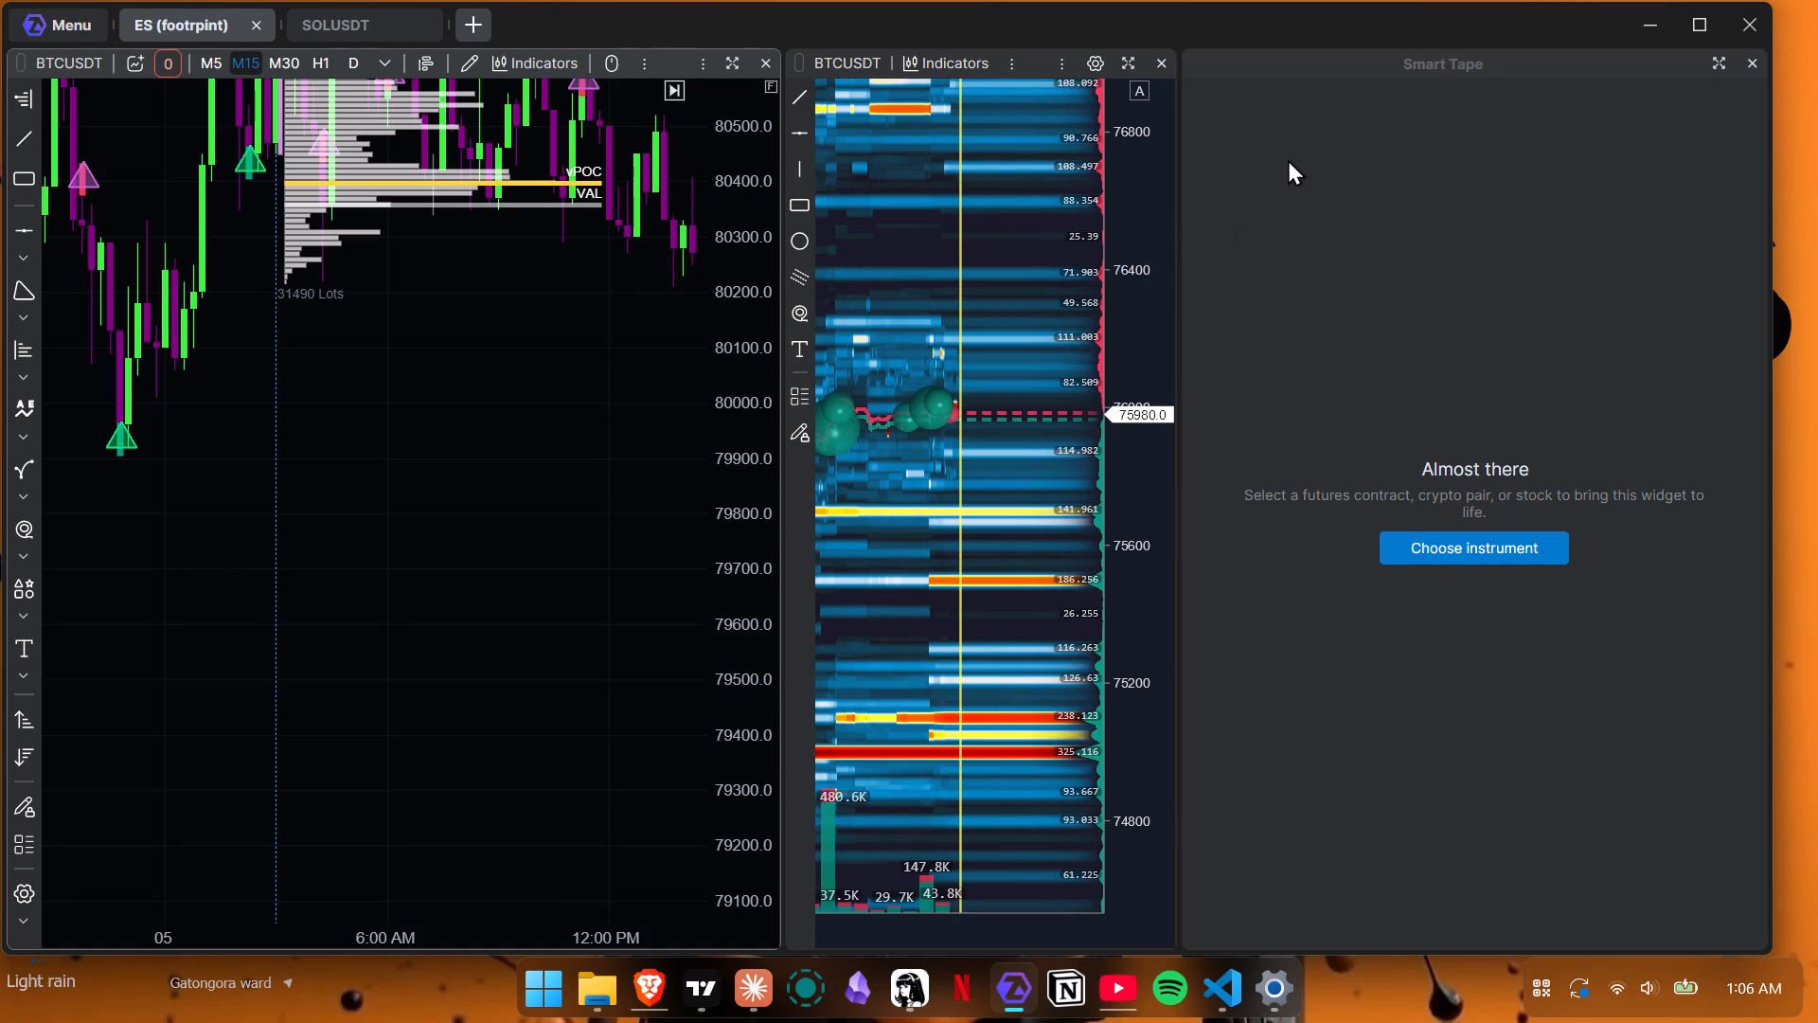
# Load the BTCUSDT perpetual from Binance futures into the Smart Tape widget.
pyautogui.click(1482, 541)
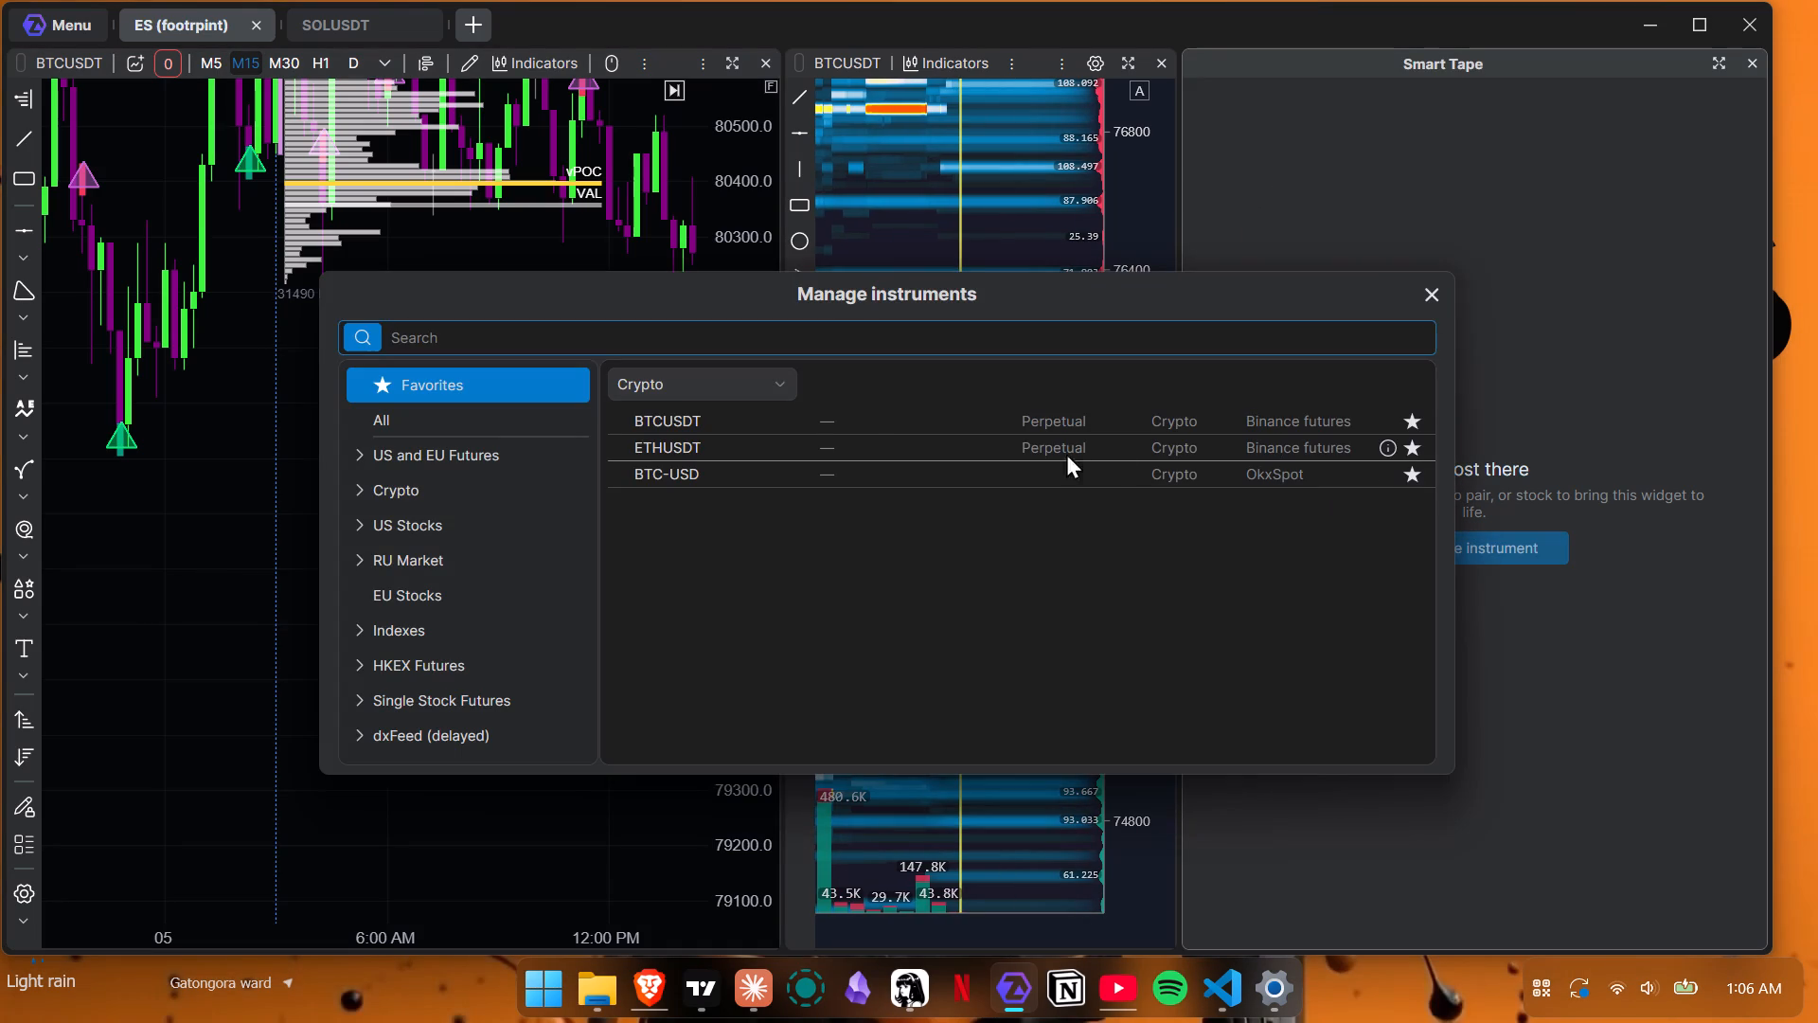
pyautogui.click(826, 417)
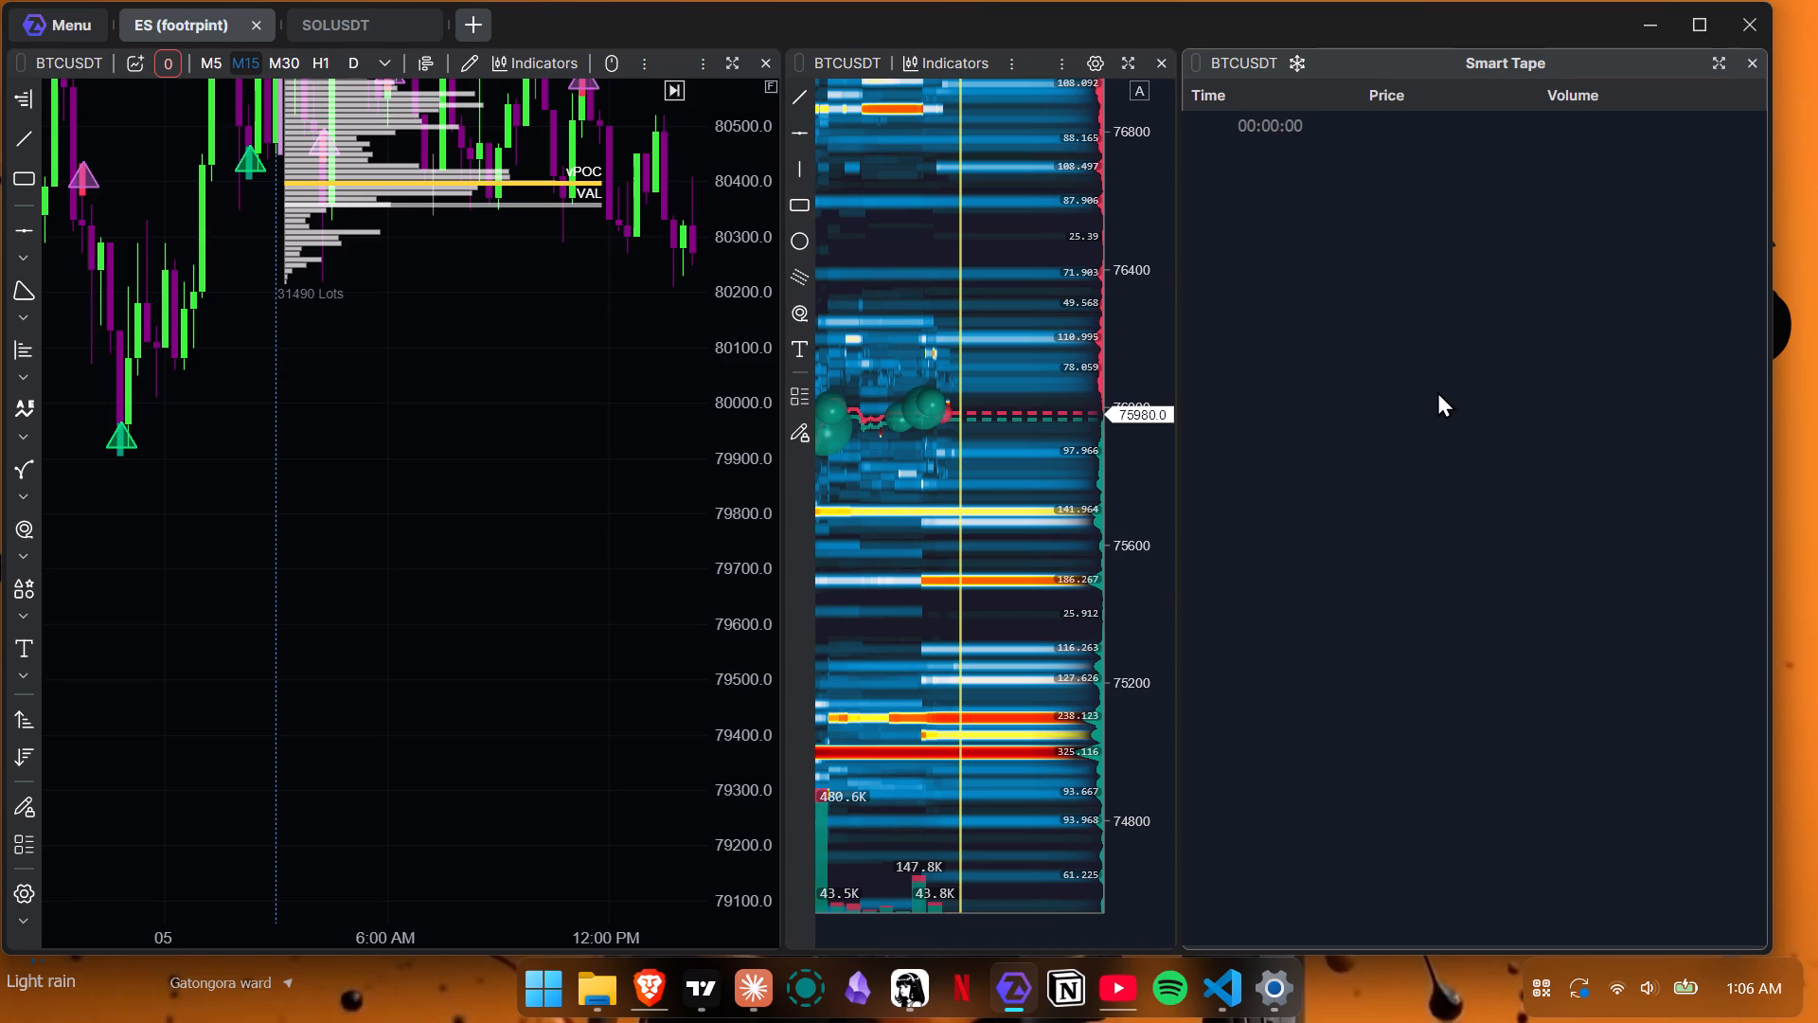
# Look through the Smart Tape's BTCUSDT trades and the M15 chart from the 5 November decline to the latest candles.
pyautogui.scroll(-6, 1437, 391)
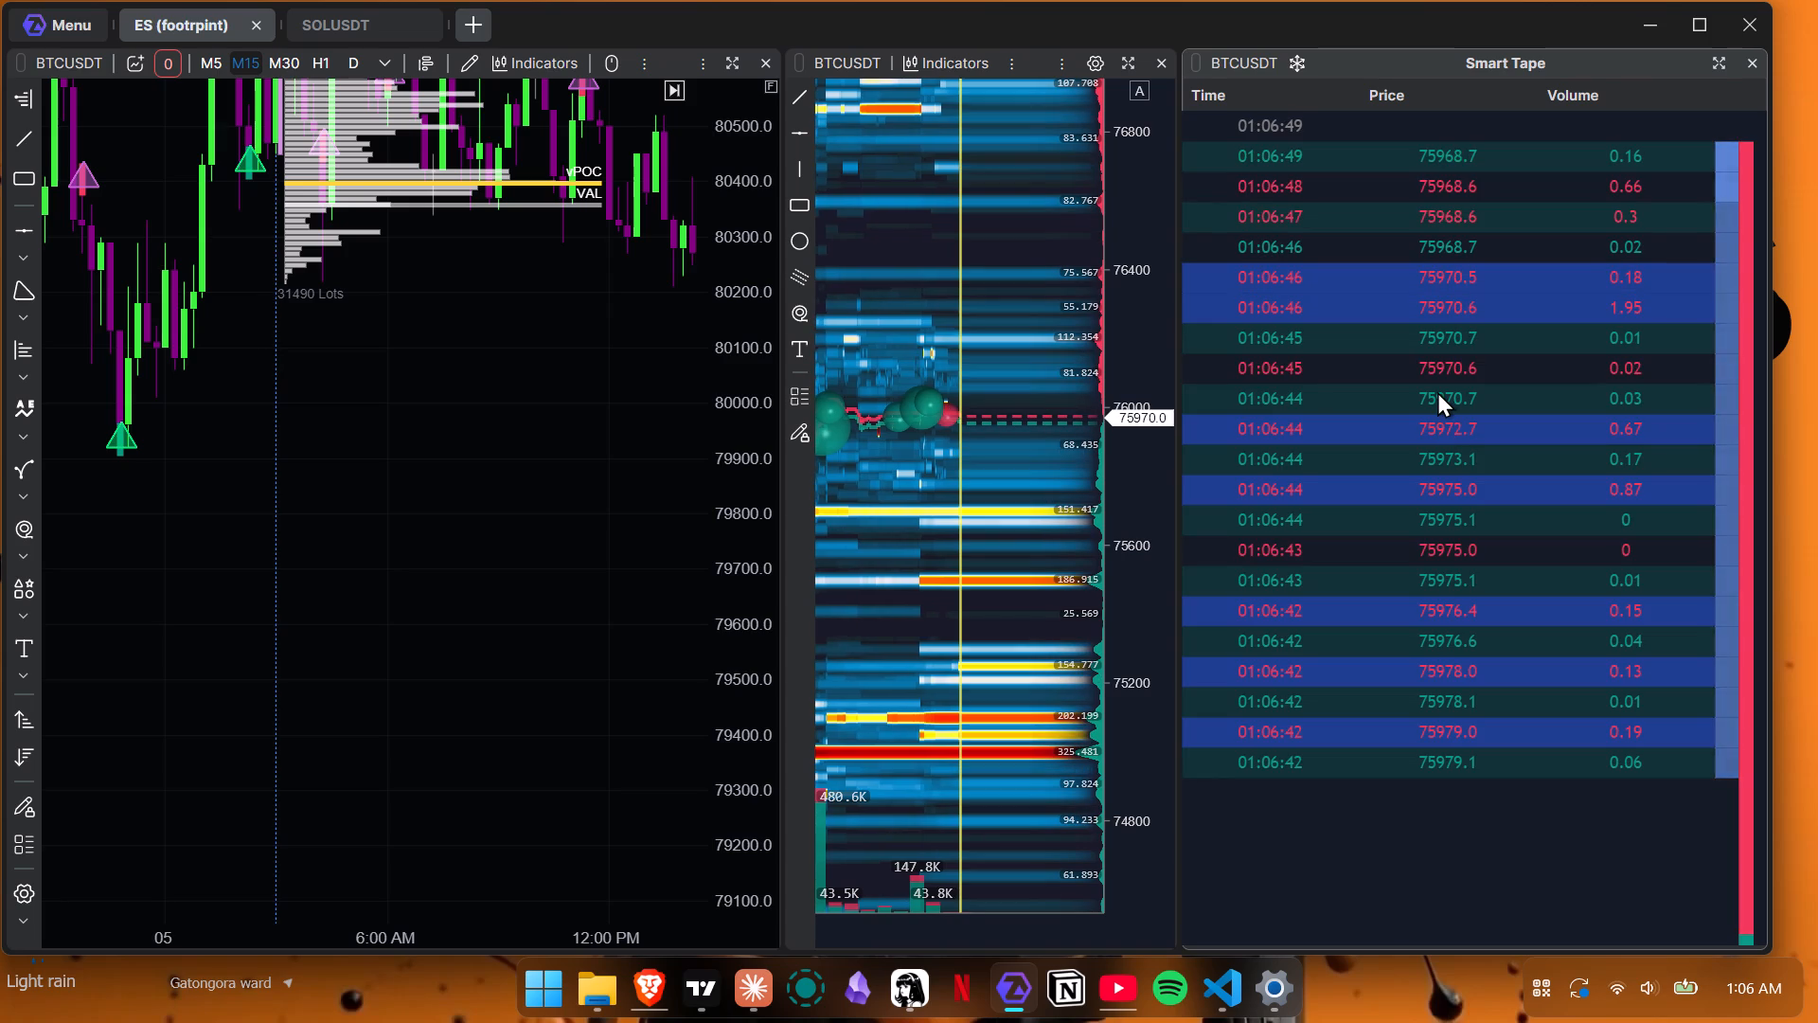
pyautogui.scroll(11, 1437, 391)
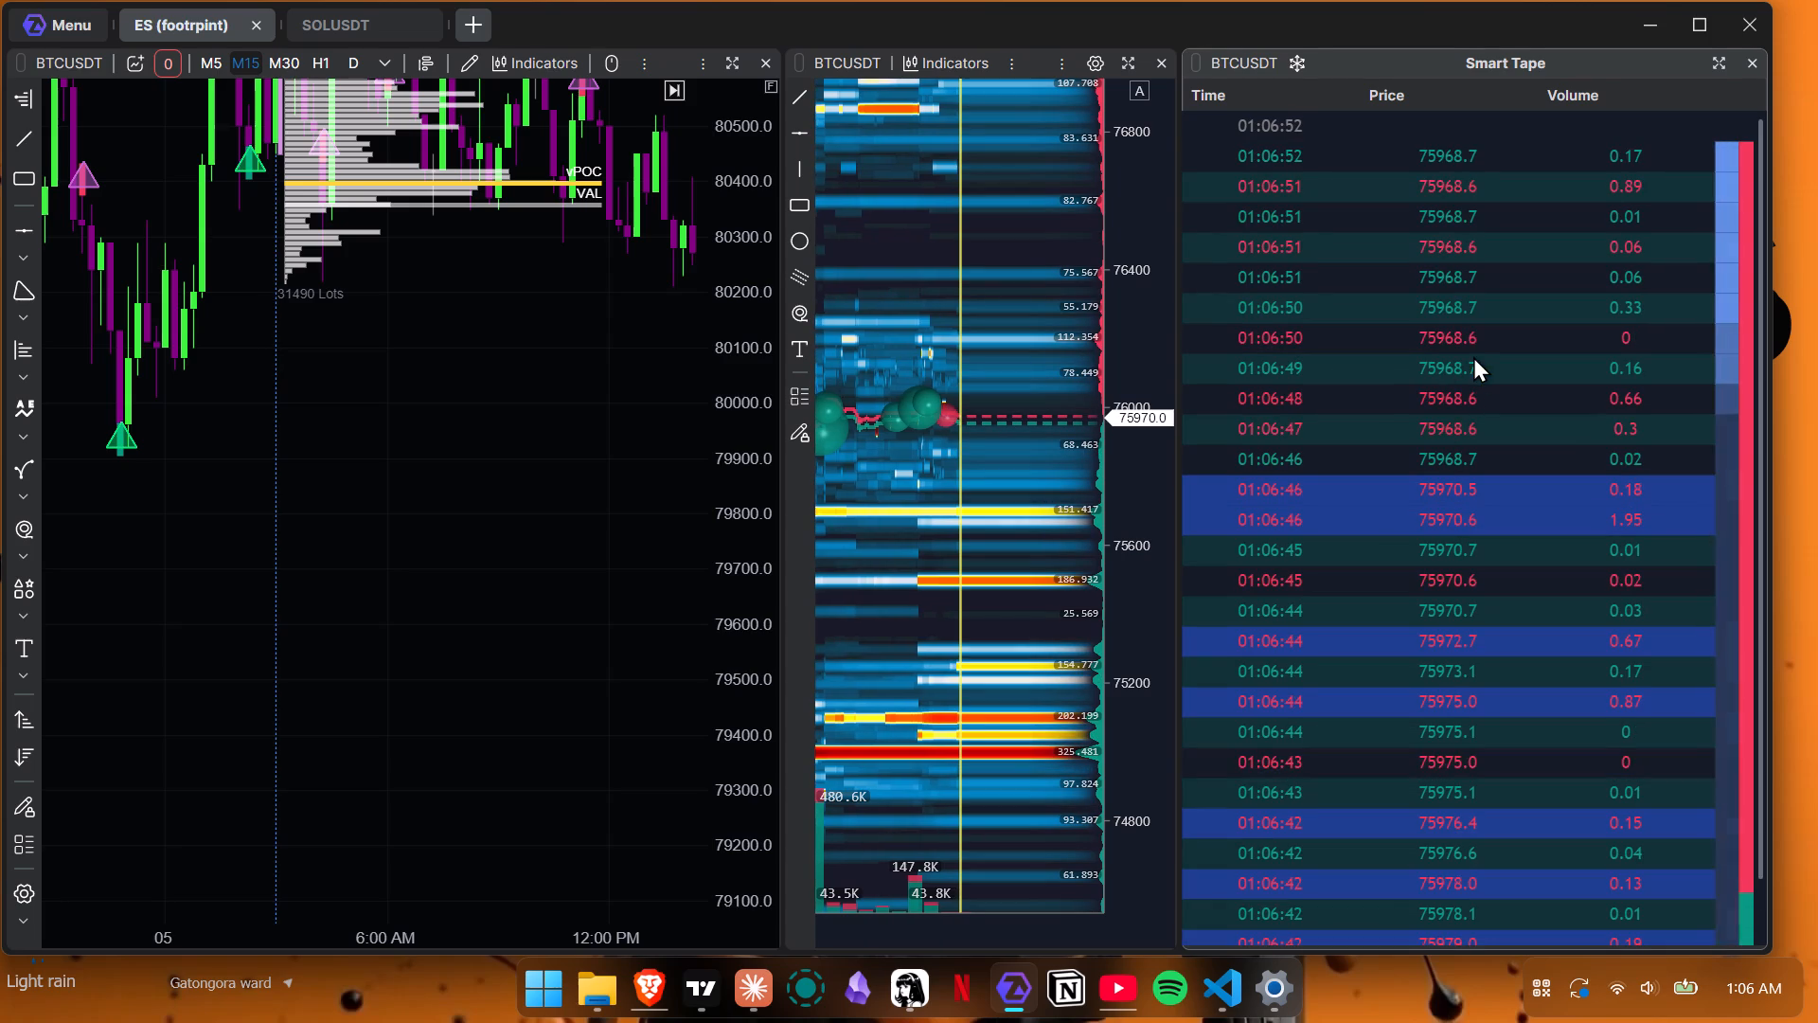
pyautogui.scroll(2, 1473, 356)
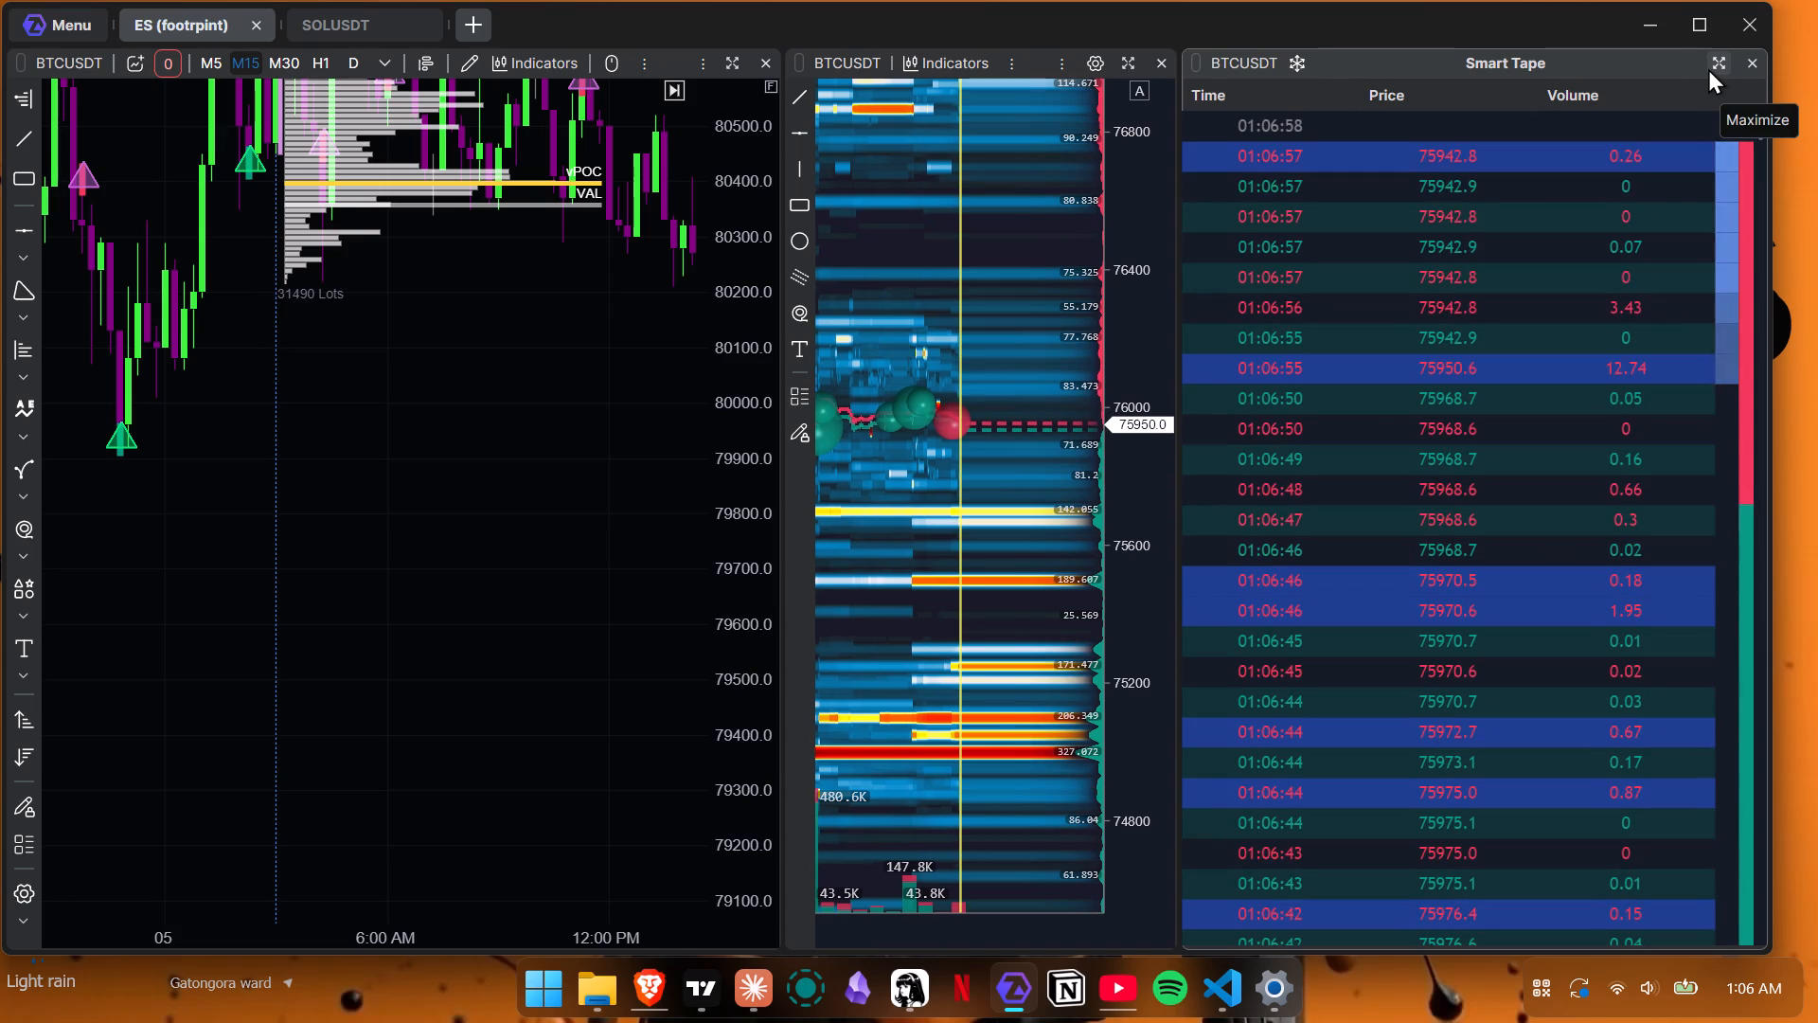
pyautogui.moveTo(561, 318); pyautogui.dragTo(230, 278)
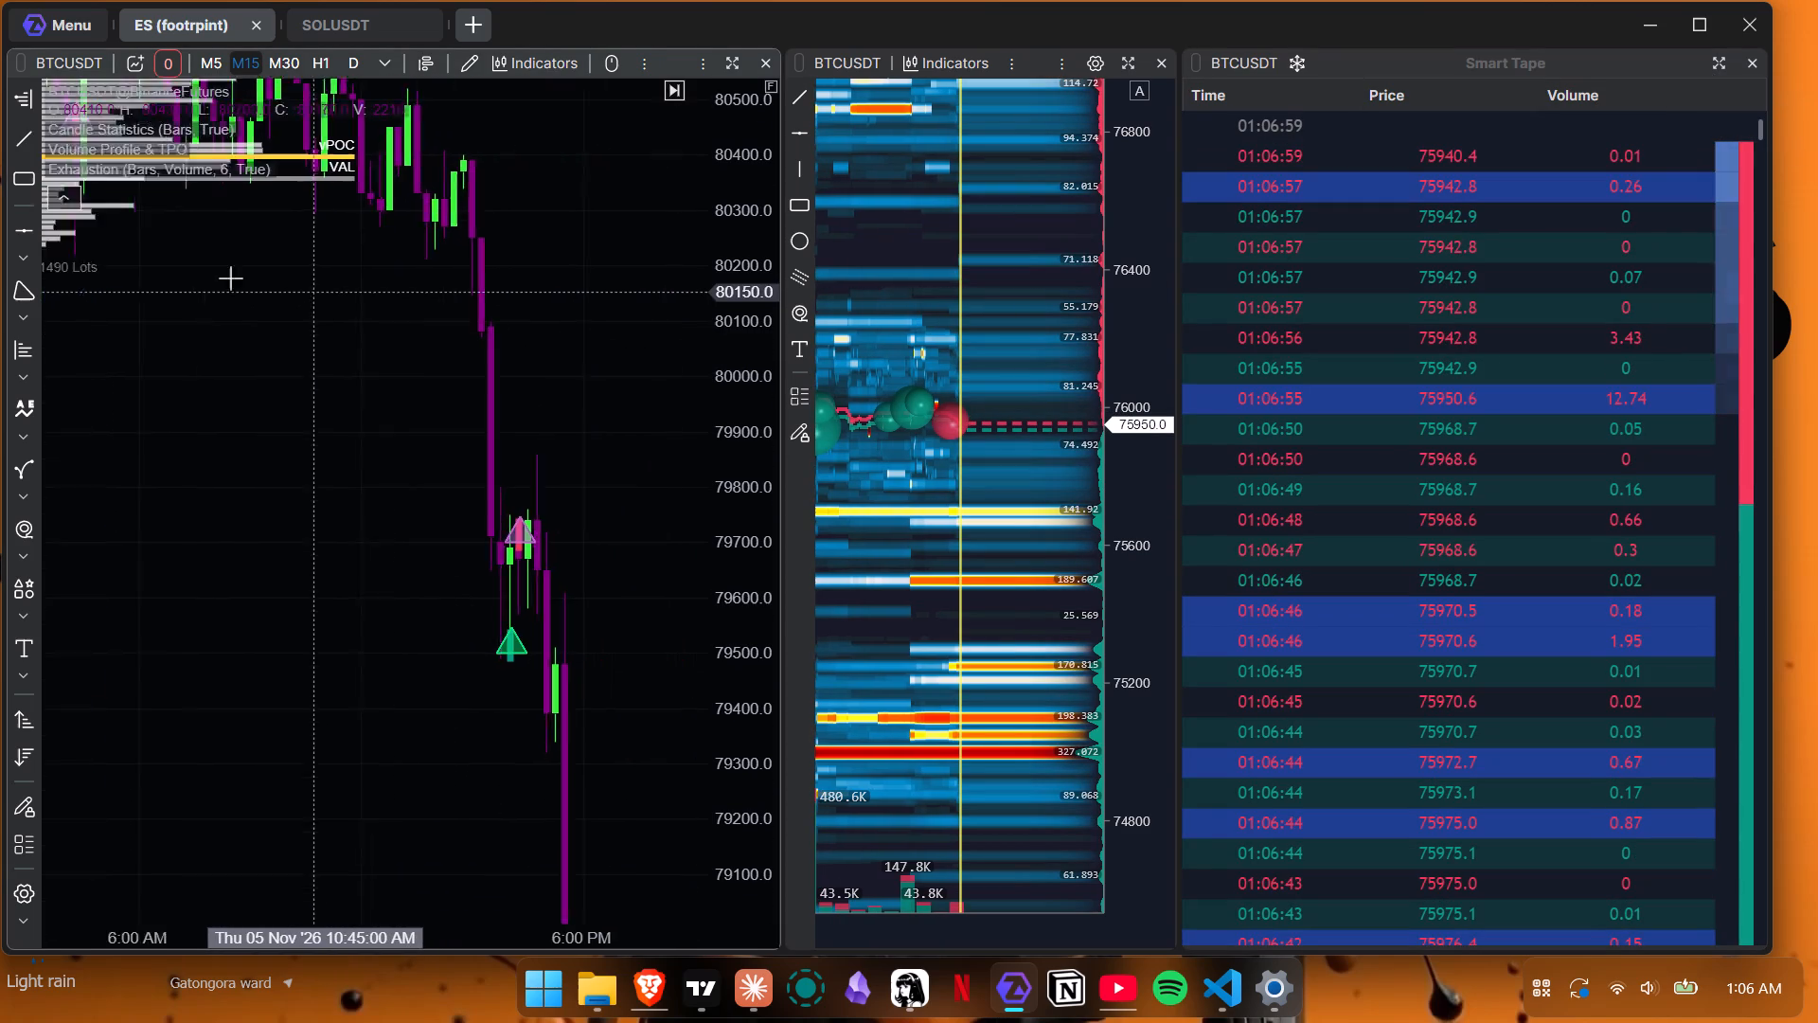
pyautogui.moveTo(230, 278); pyautogui.dragTo(221, 274)
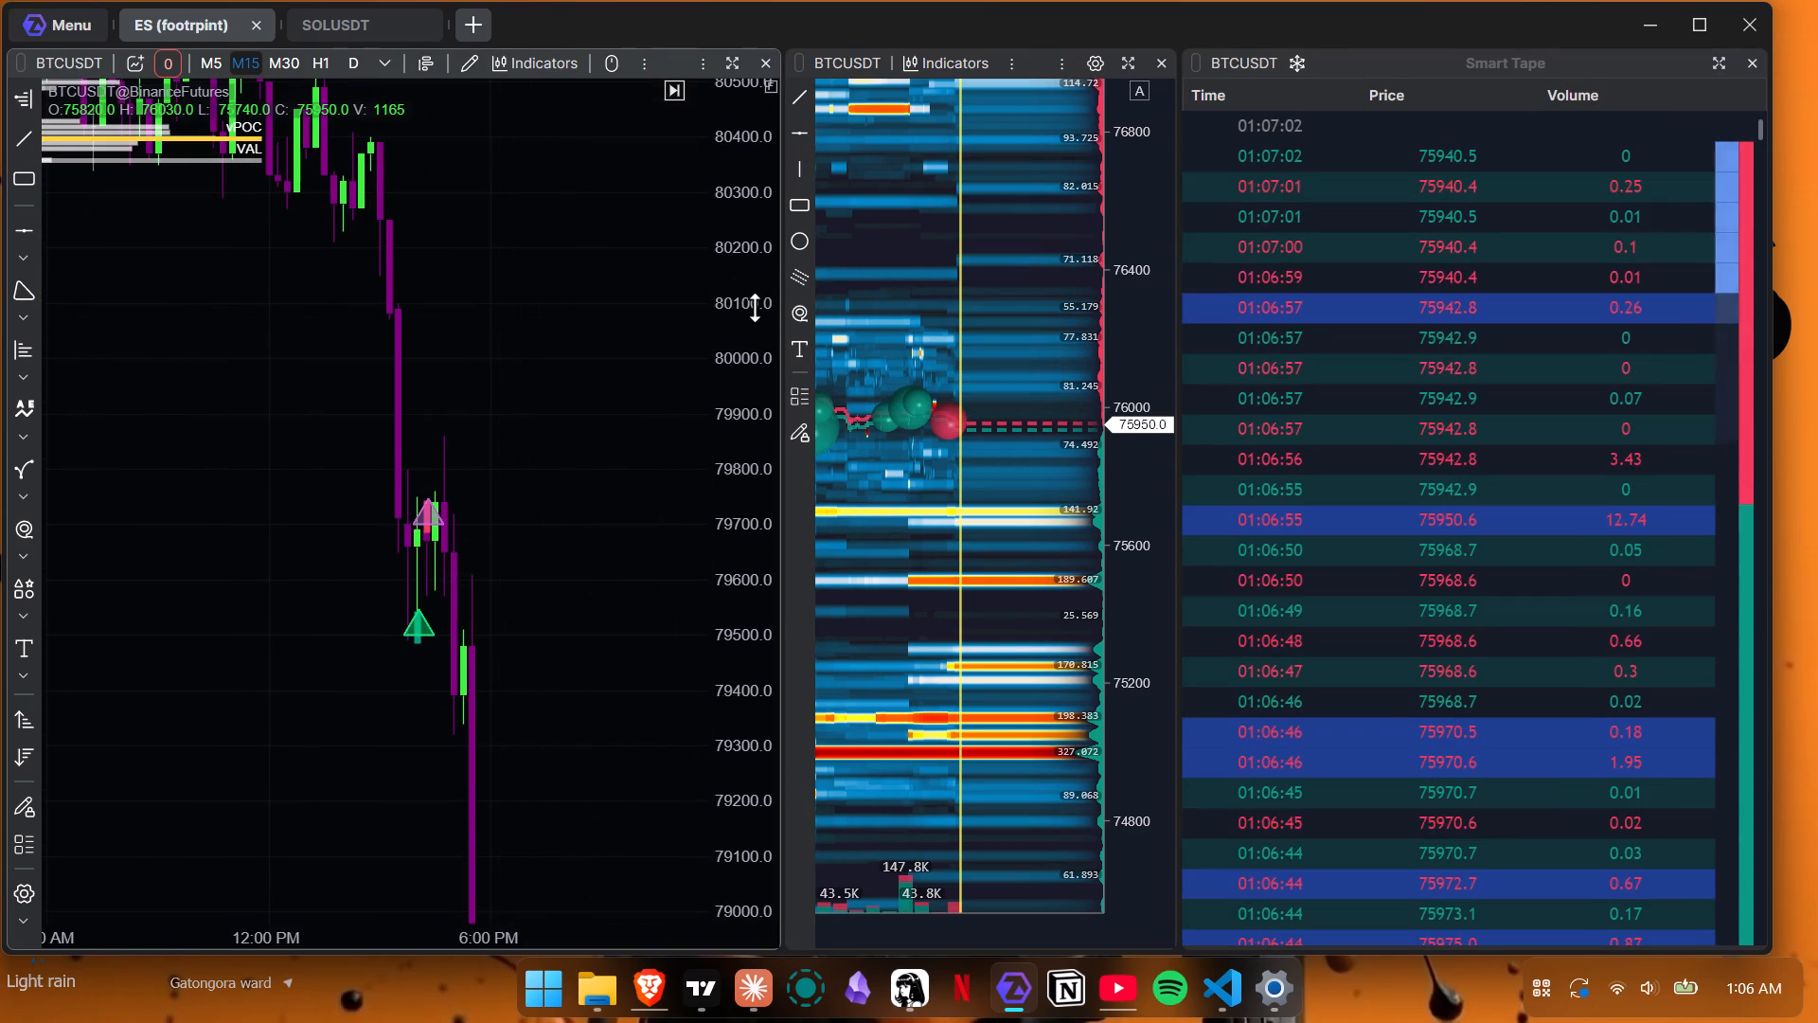
pyautogui.moveTo(755, 306); pyautogui.dragTo(756, 668)
pyautogui.moveTo(622, 674); pyautogui.dragTo(488, 200)
pyautogui.moveTo(572, 600); pyautogui.dragTo(460, 267)
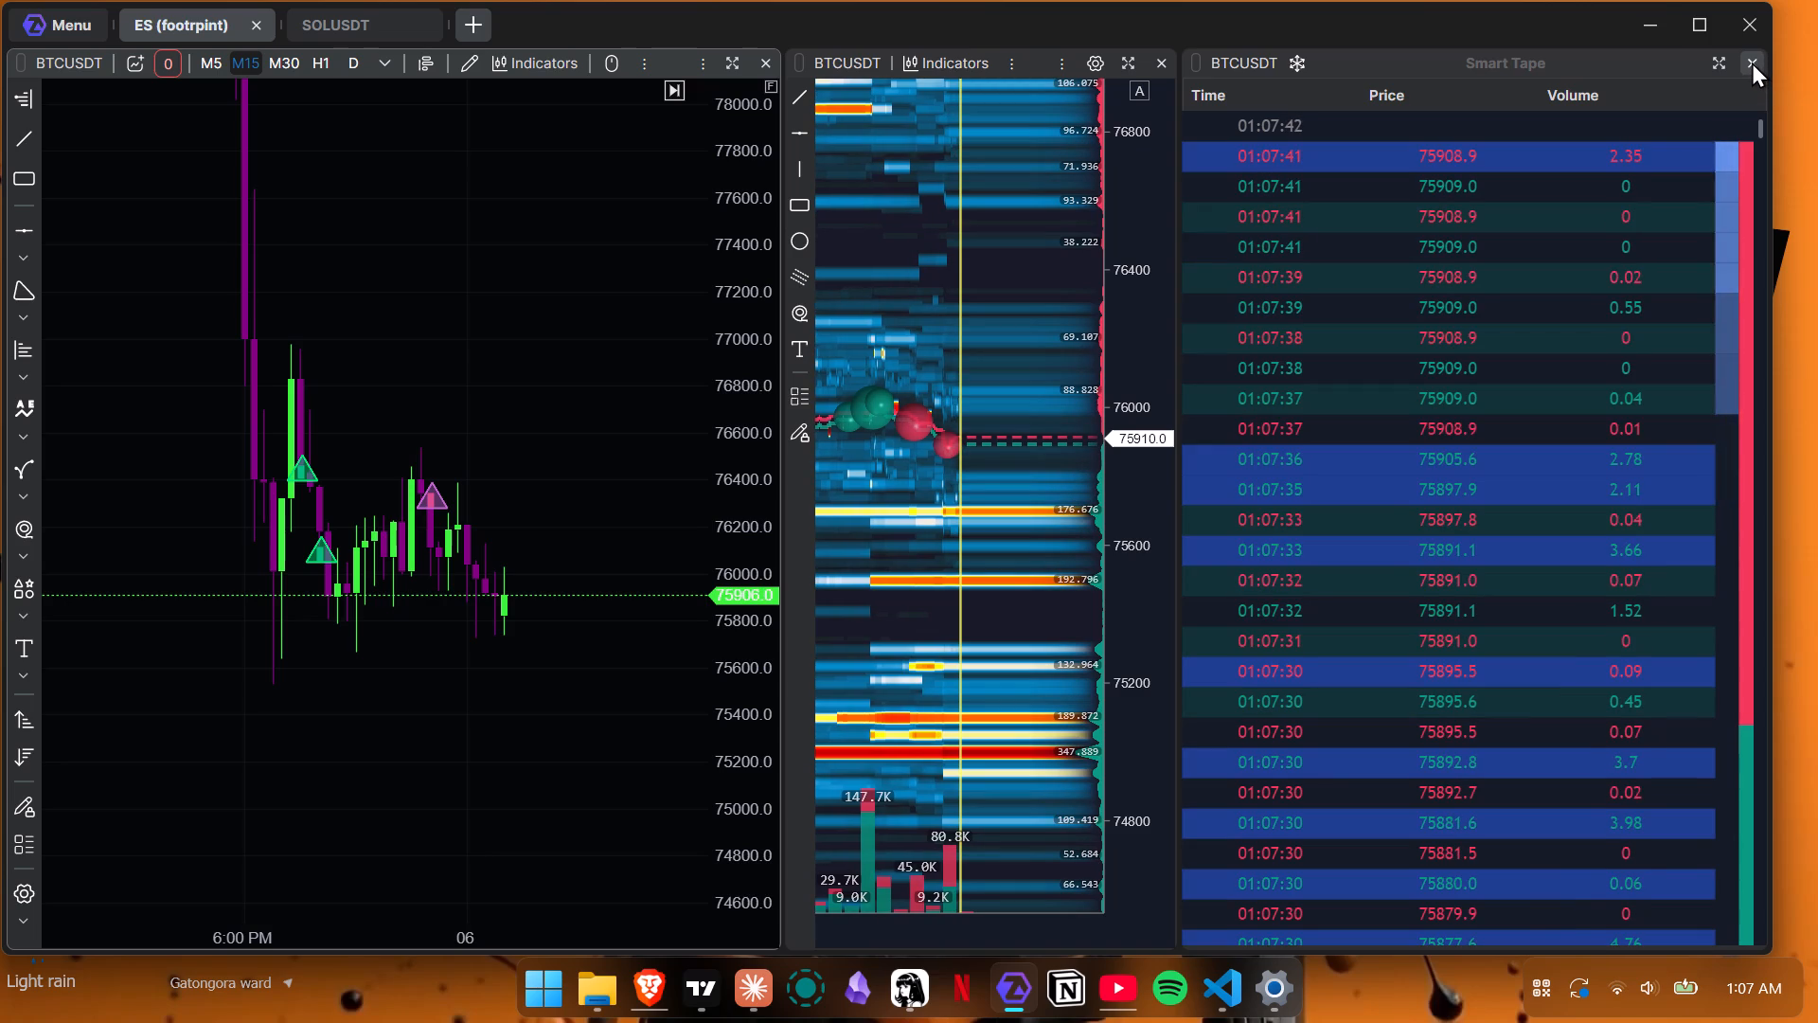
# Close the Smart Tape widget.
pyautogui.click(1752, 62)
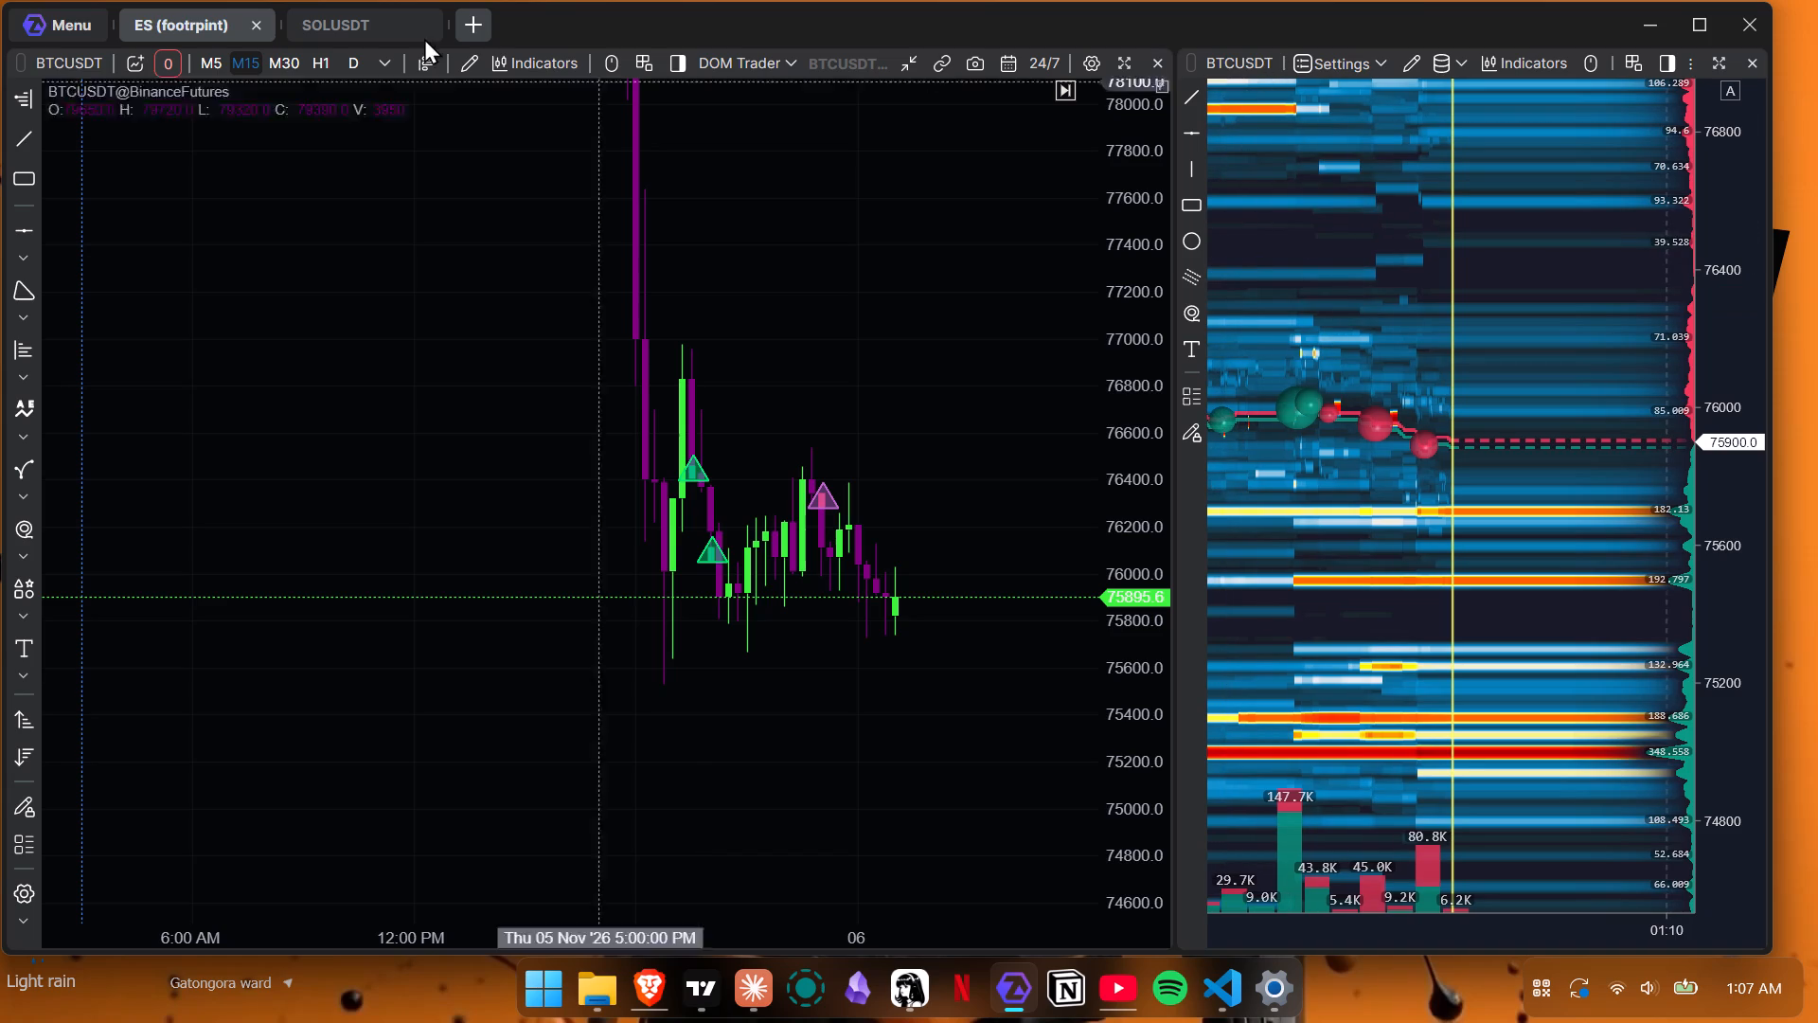
# Add a new Chart widget to the workspace and load the BTCUSDT perpetual from Binance futures into it.
pyautogui.click(473, 39)
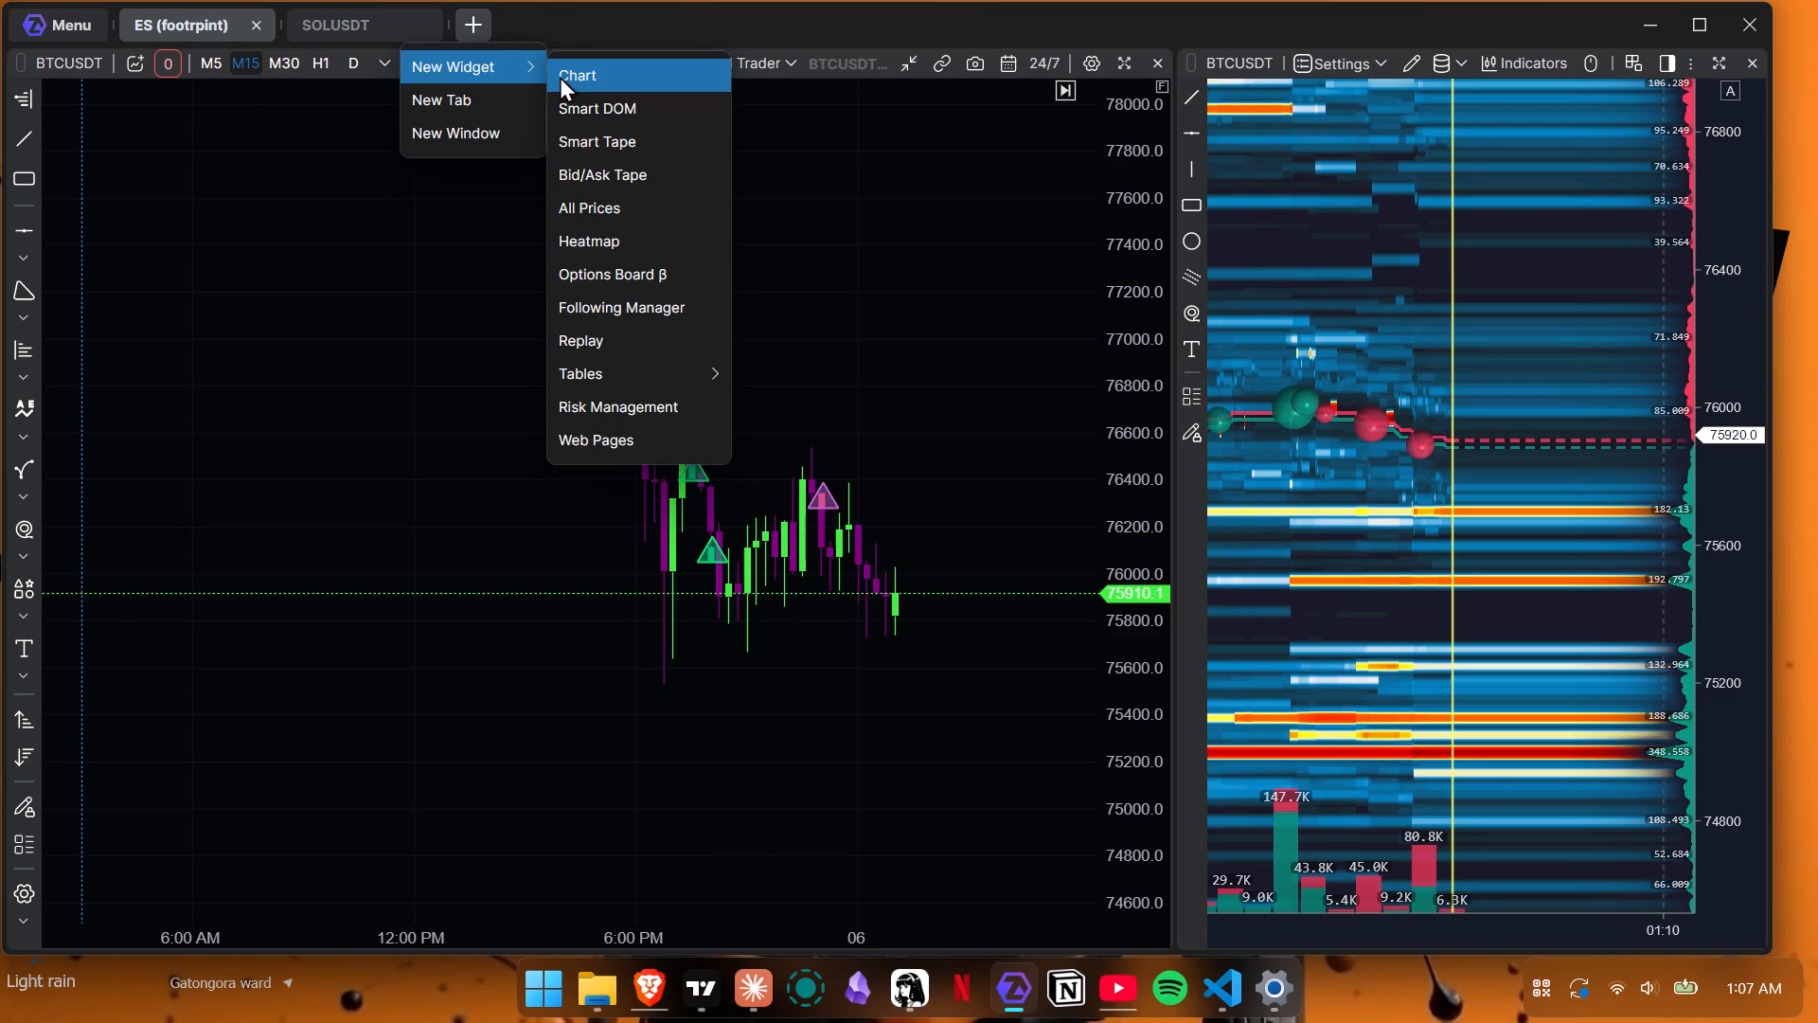
pyautogui.click(564, 76)
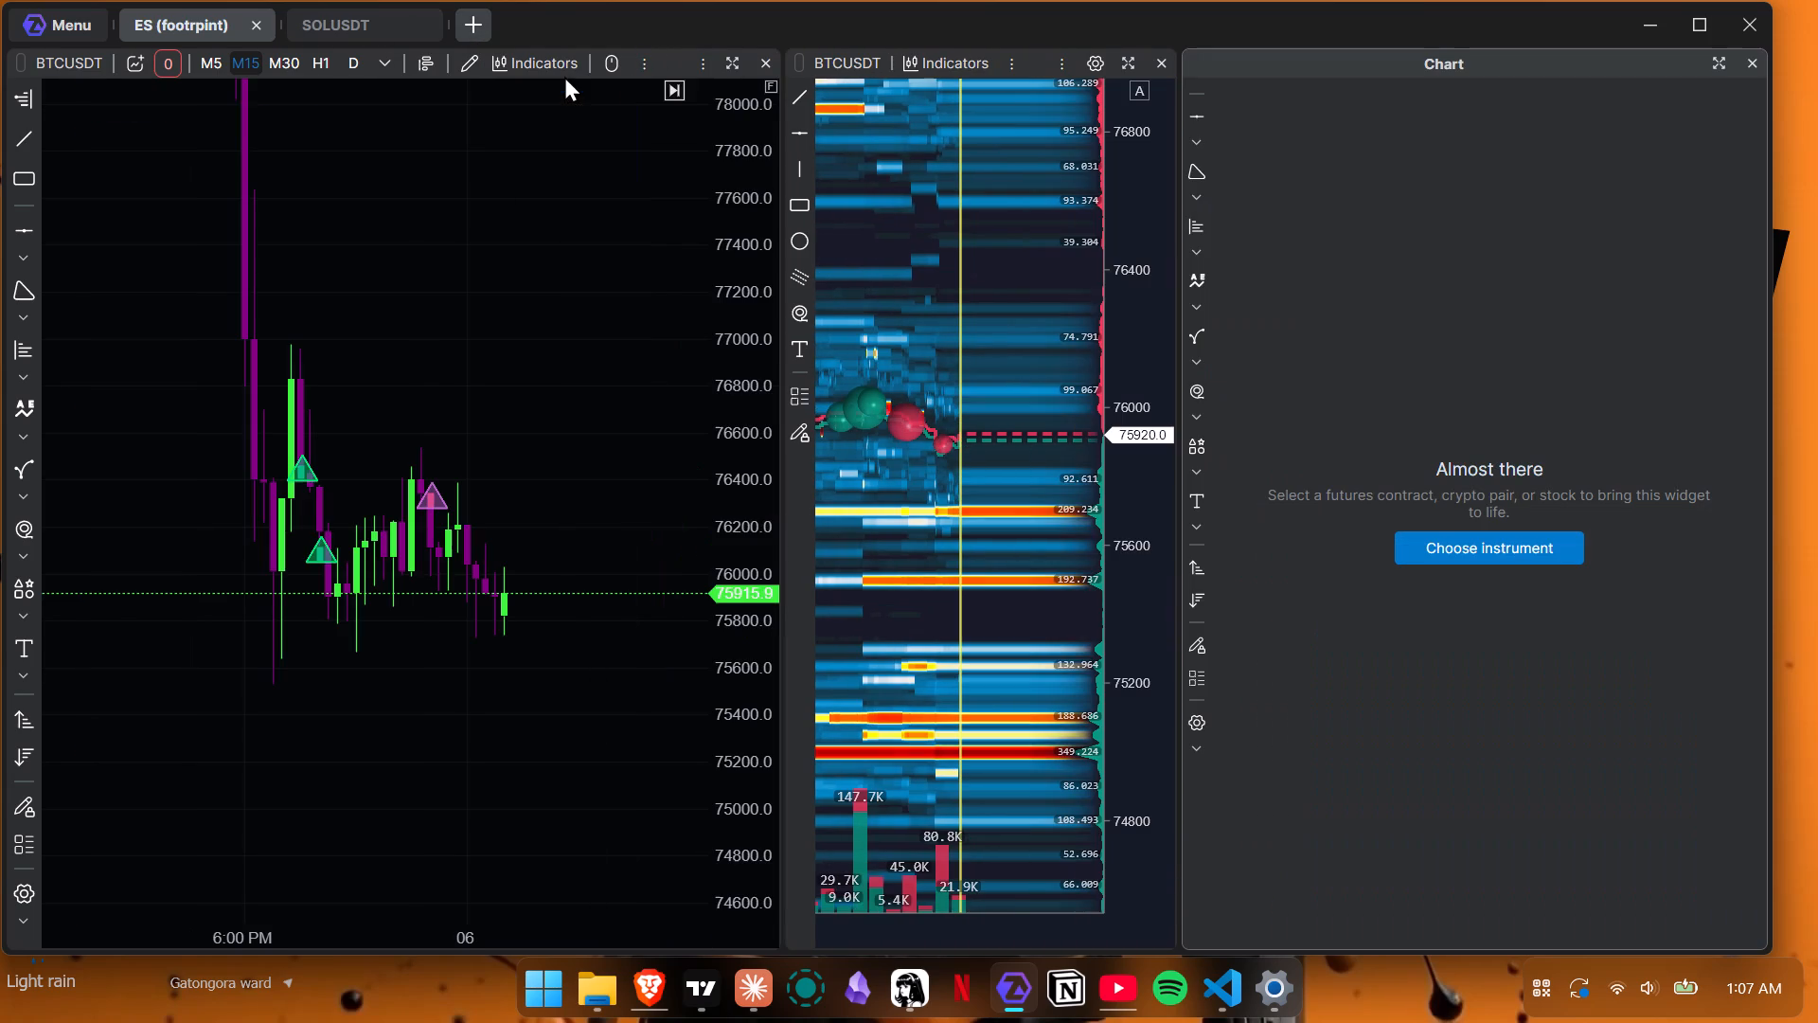
pyautogui.click(1449, 540)
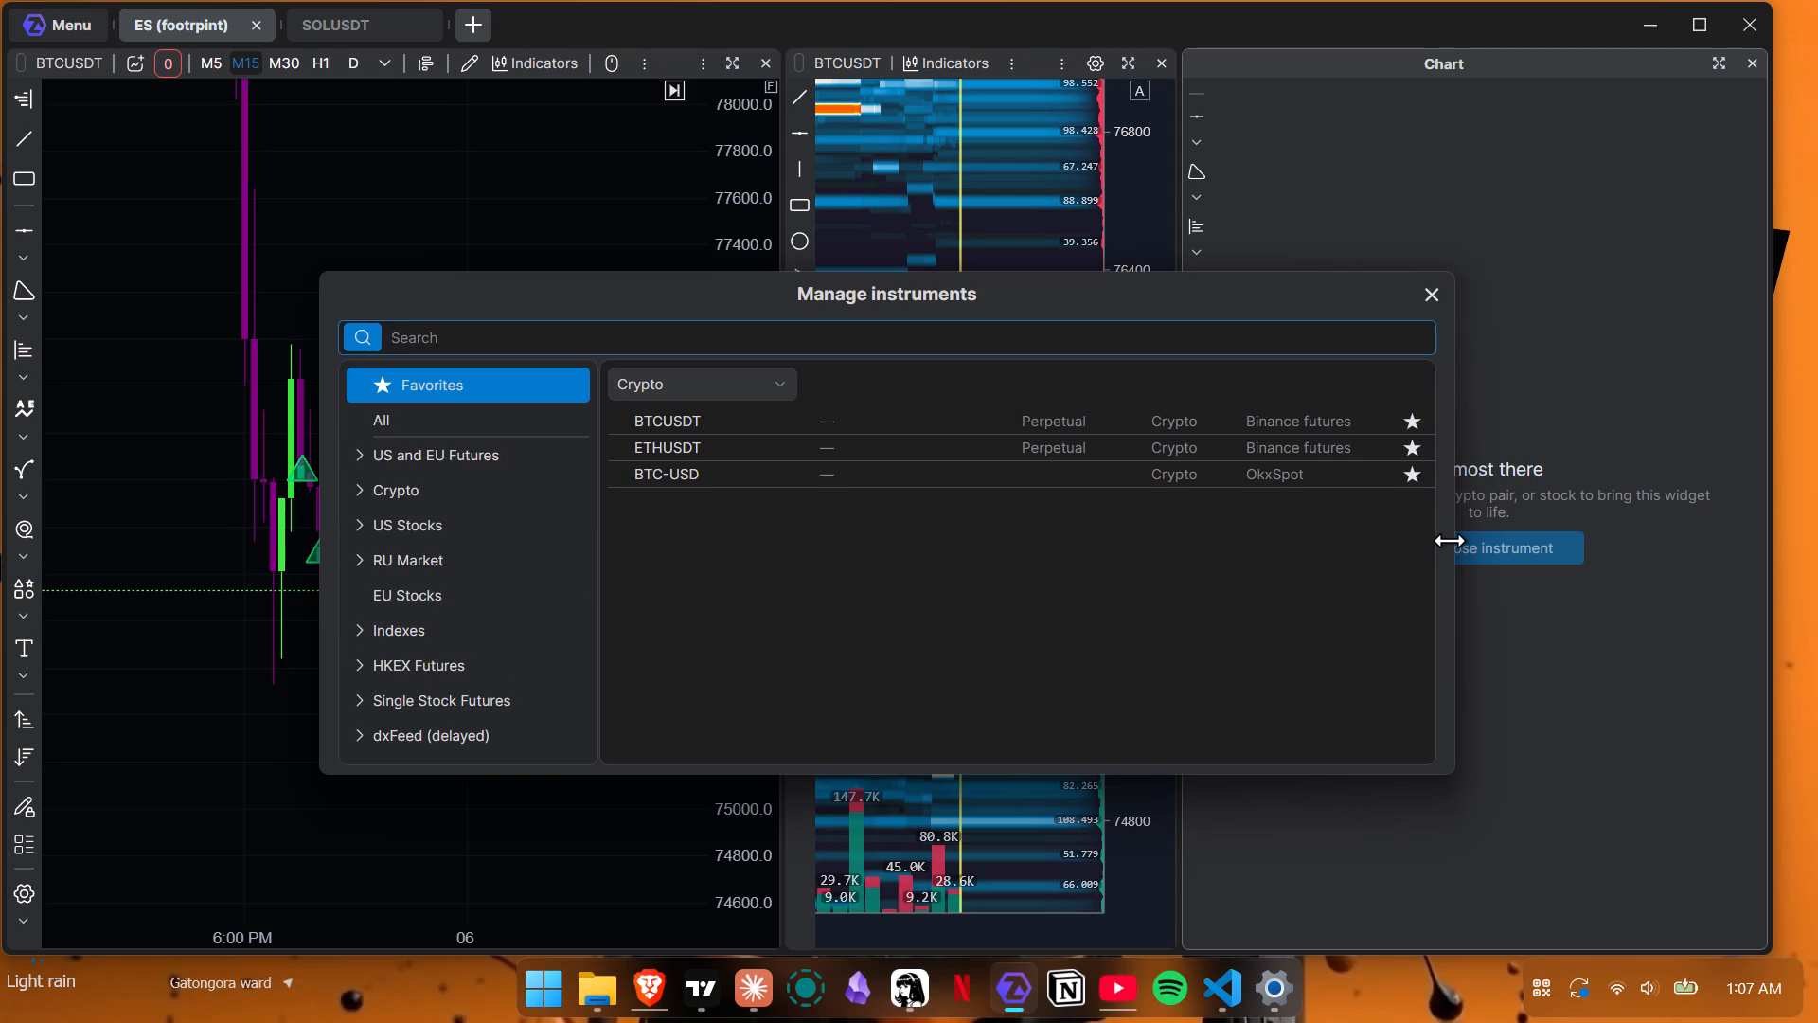
pyautogui.click(728, 427)
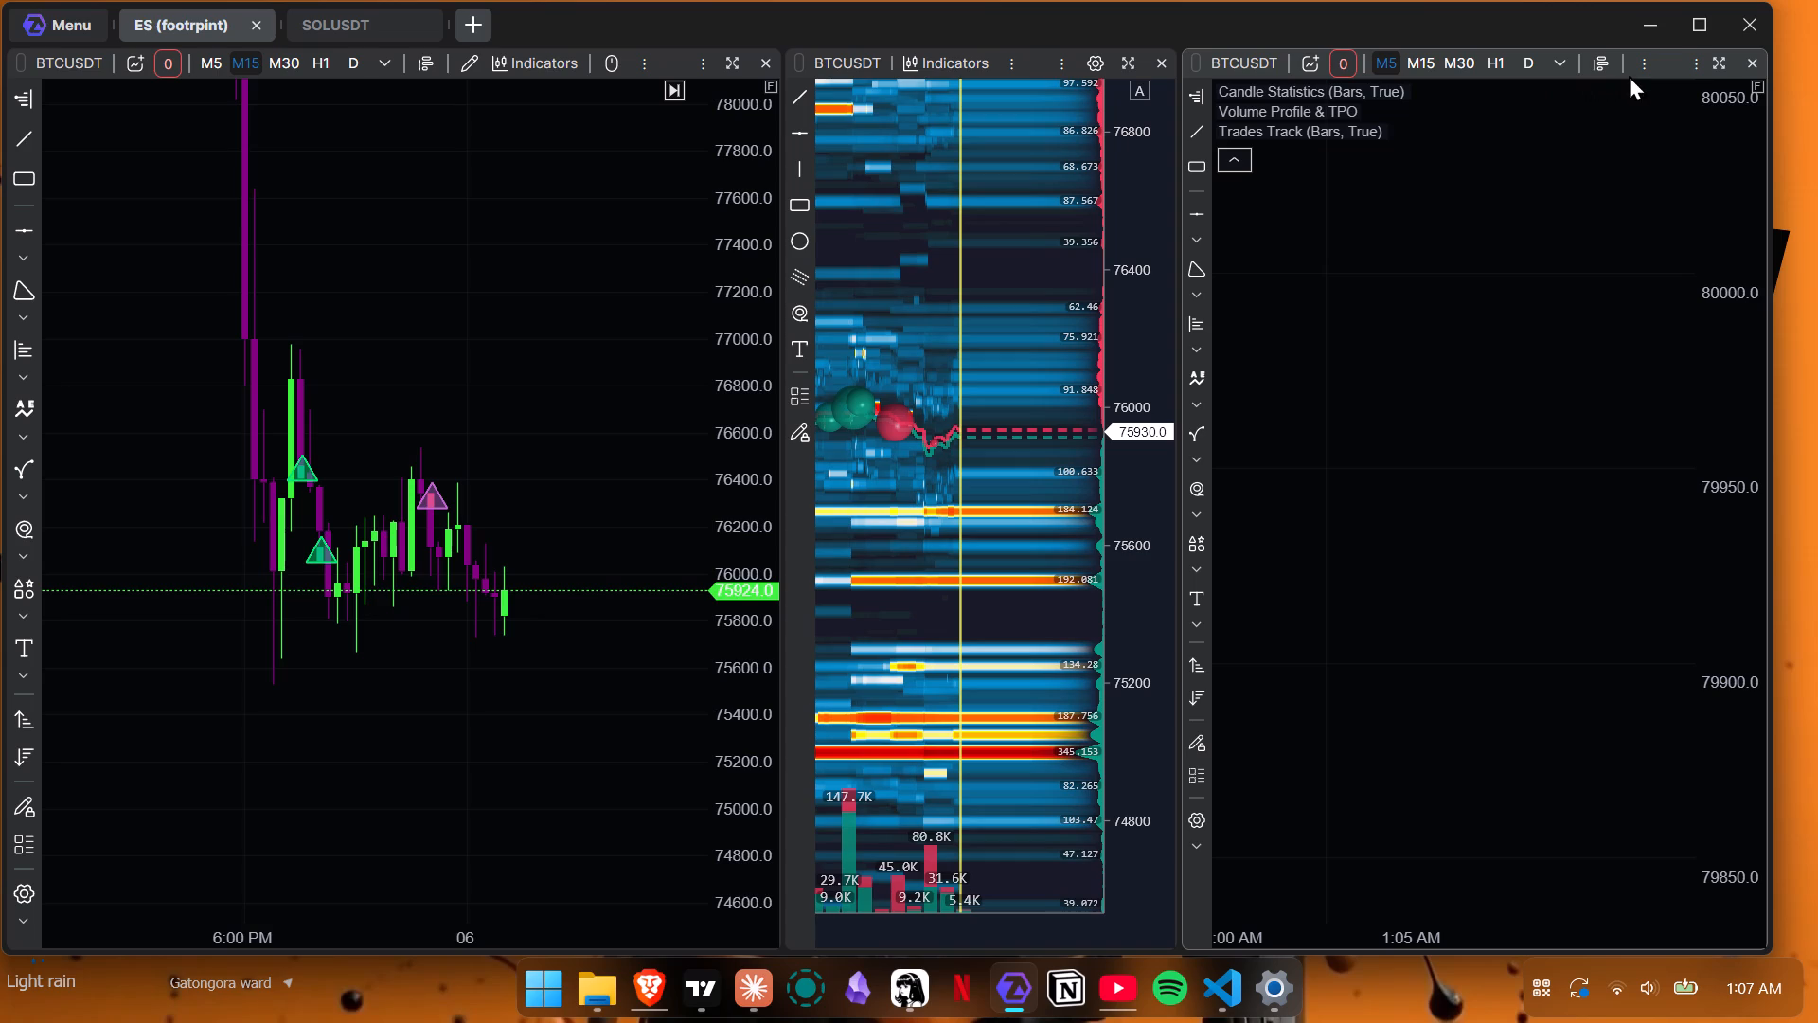
# Dock the new BTCUSDT M5 chart directly above the heatmap.
pyautogui.moveTo(1663, 67); pyautogui.dragTo(1181, 117)
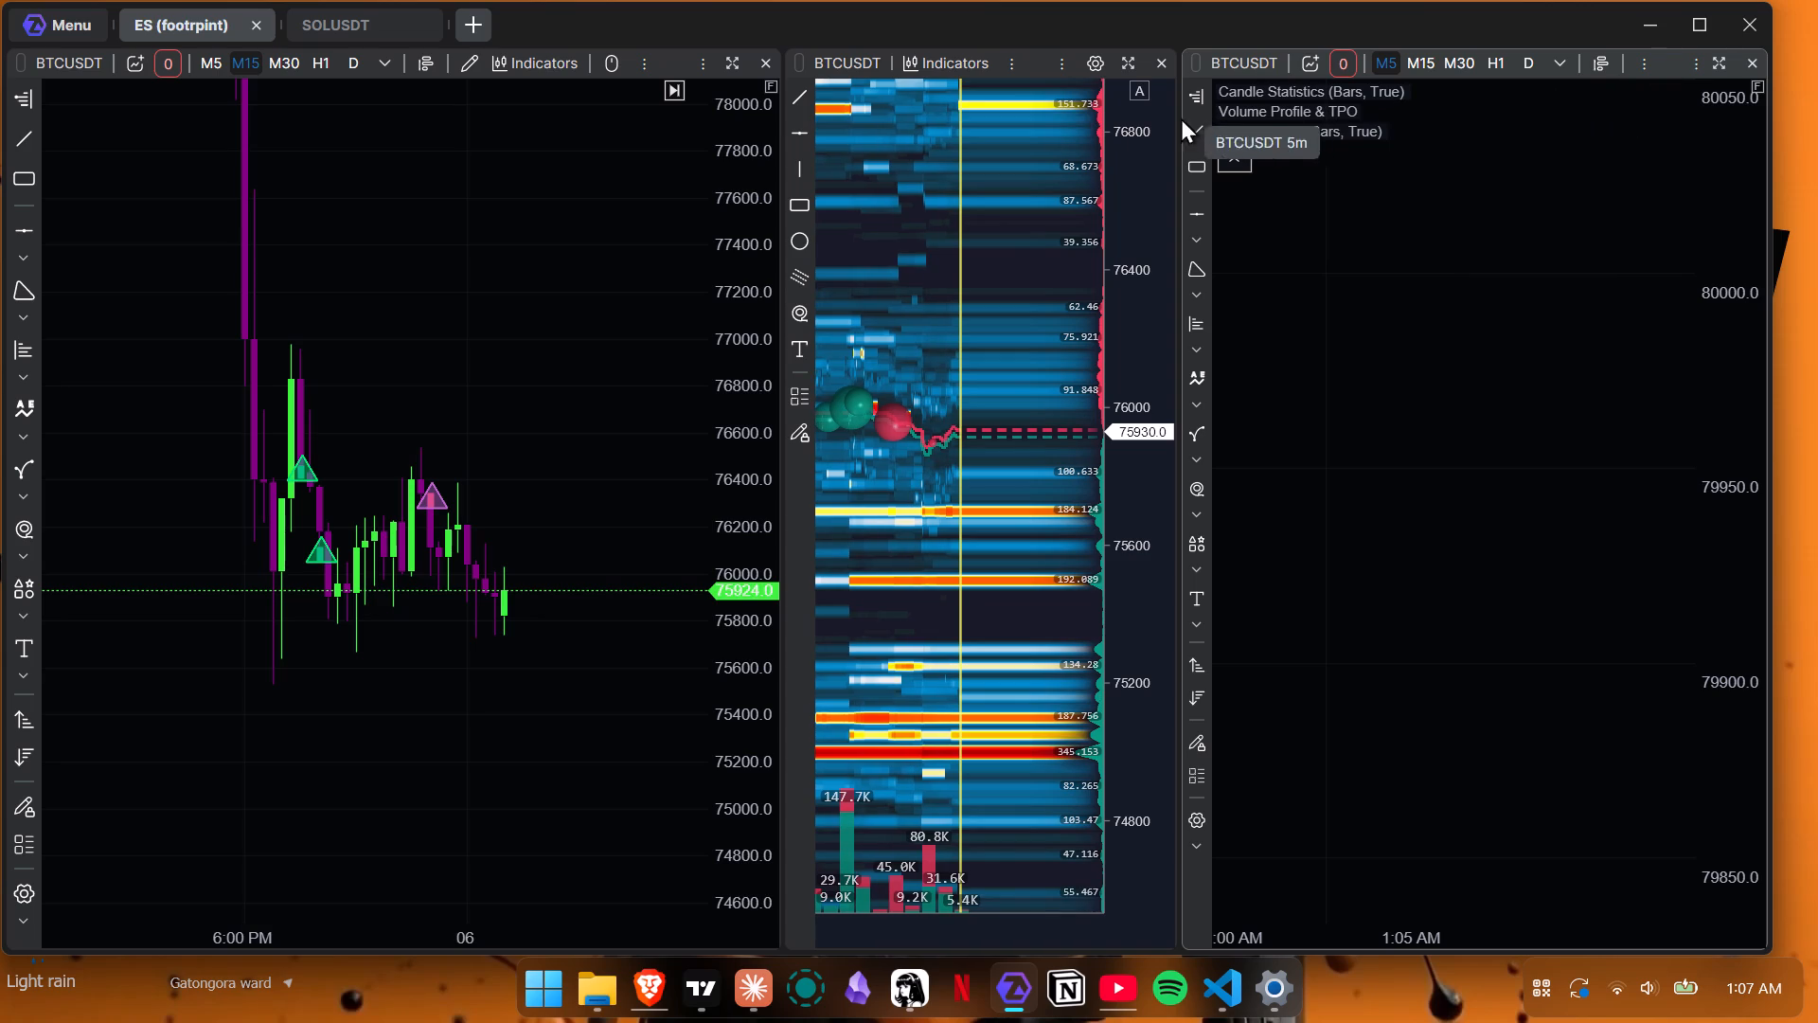
pyautogui.moveTo(1181, 117); pyautogui.dragTo(1023, 109)
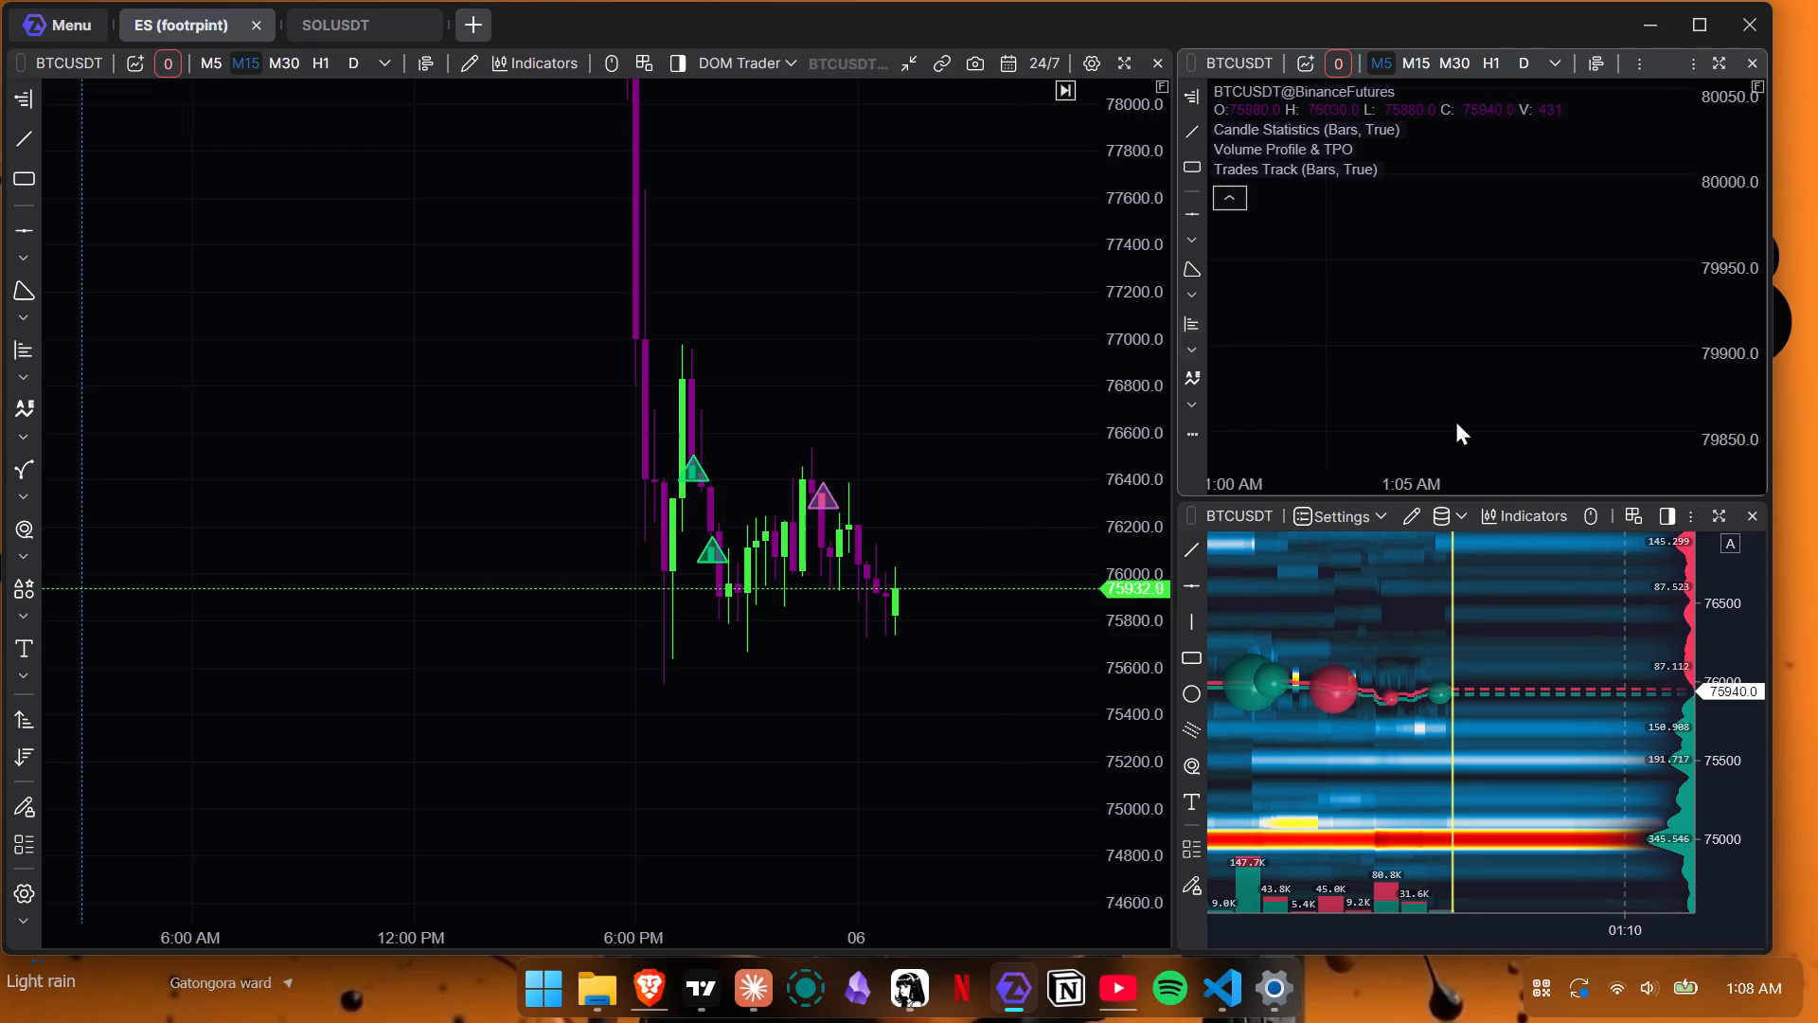
# Examine the new BTCUSDT M5 chart and the heatmap below it over wider time and price ranges.
pyautogui.scroll(-4, 1469, 416)
pyautogui.scroll(7, 1469, 416)
pyautogui.scroll(-9, 1469, 416)
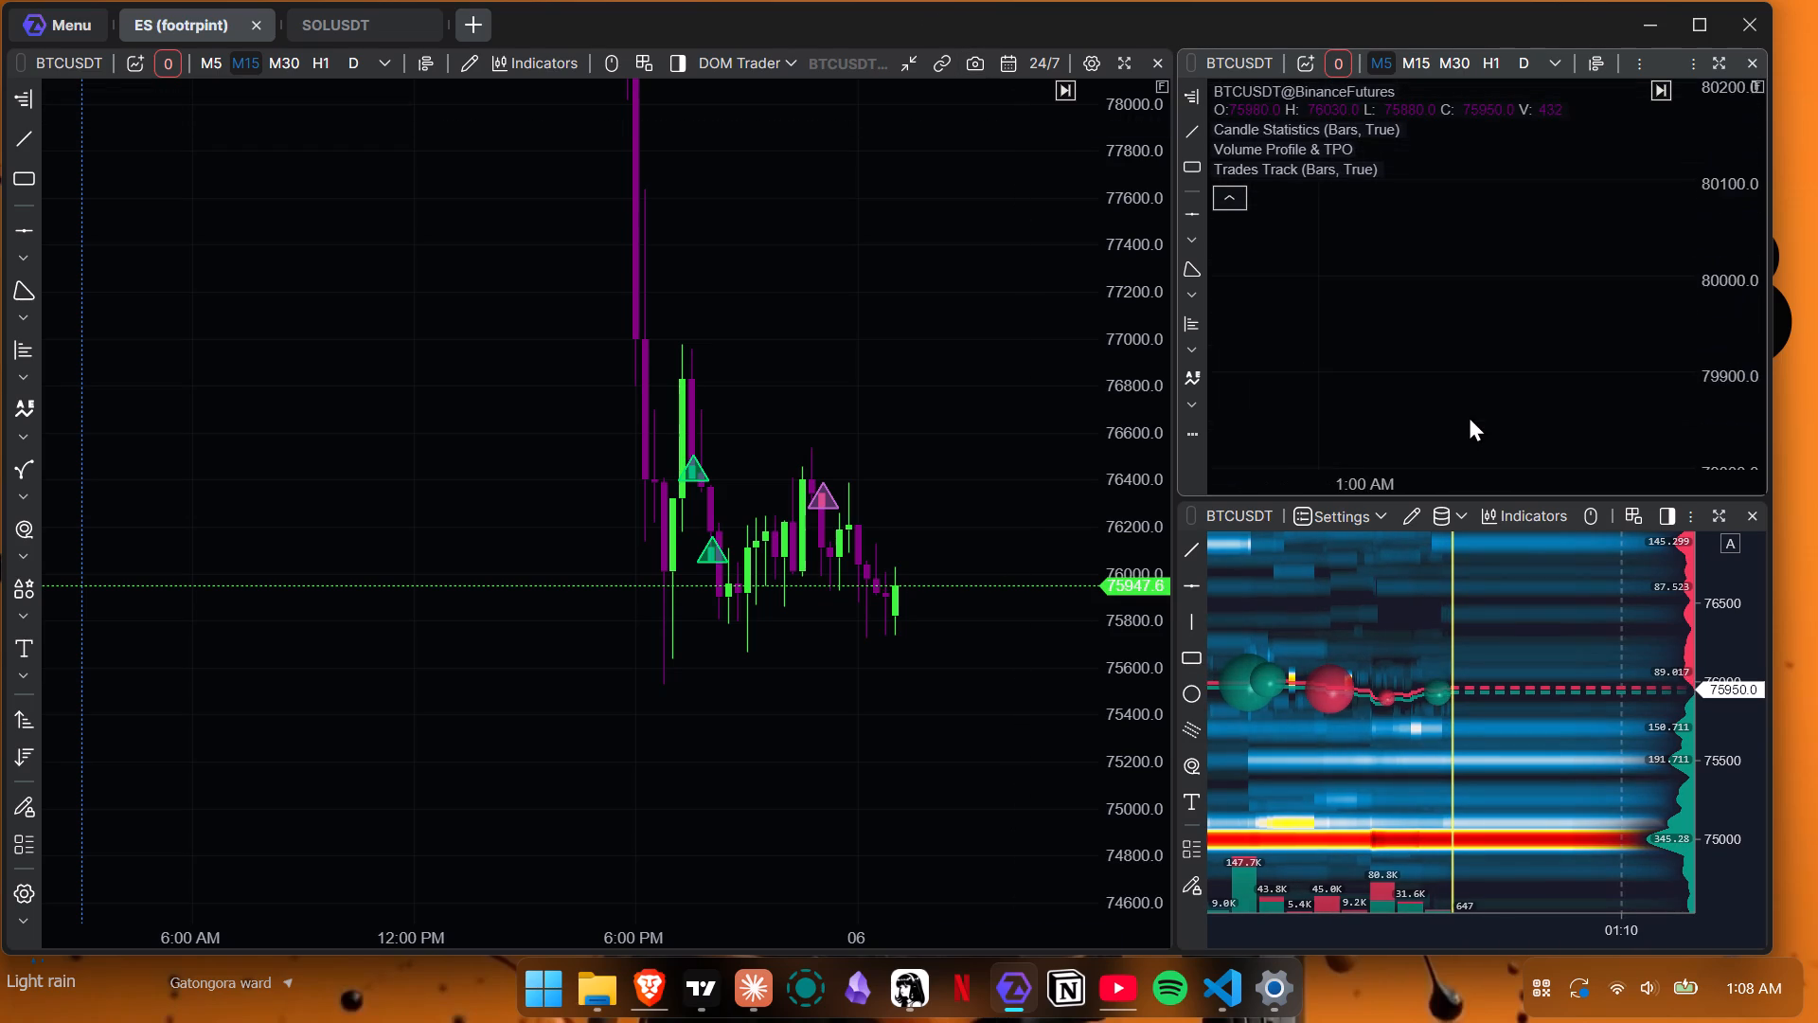
pyautogui.scroll(-7, 1469, 416)
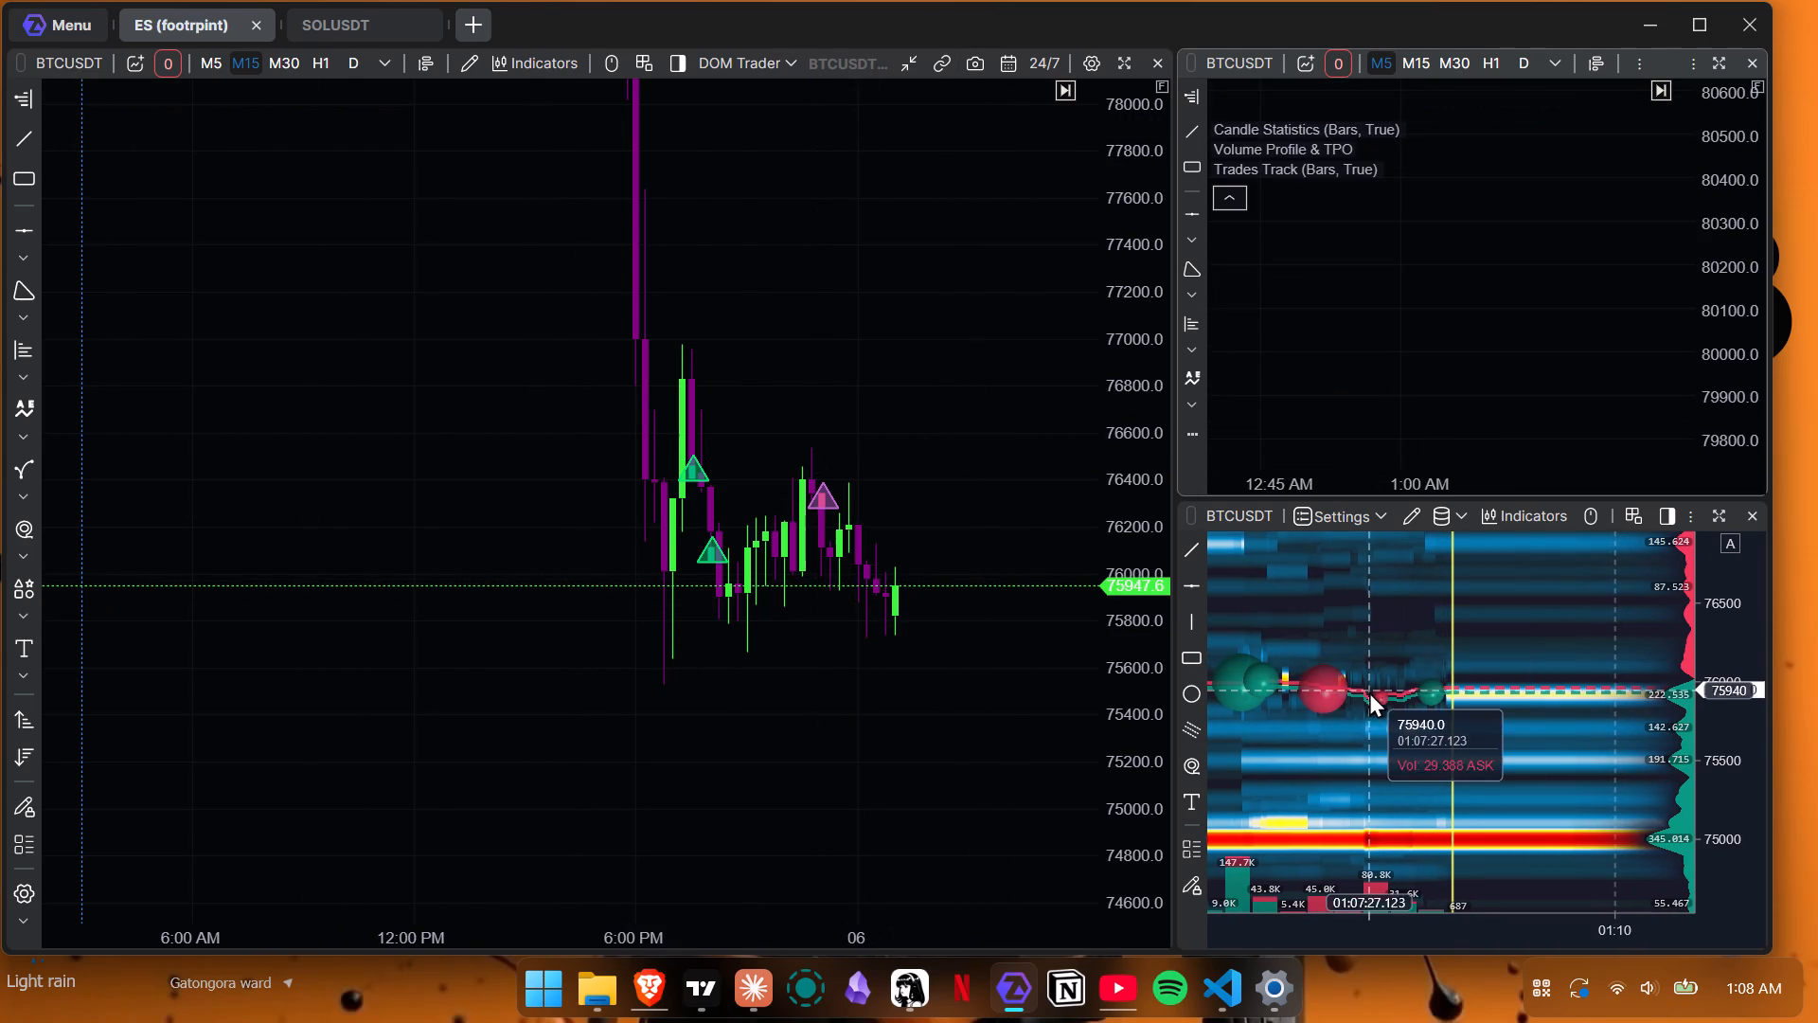
pyautogui.scroll(-5, 1404, 691)
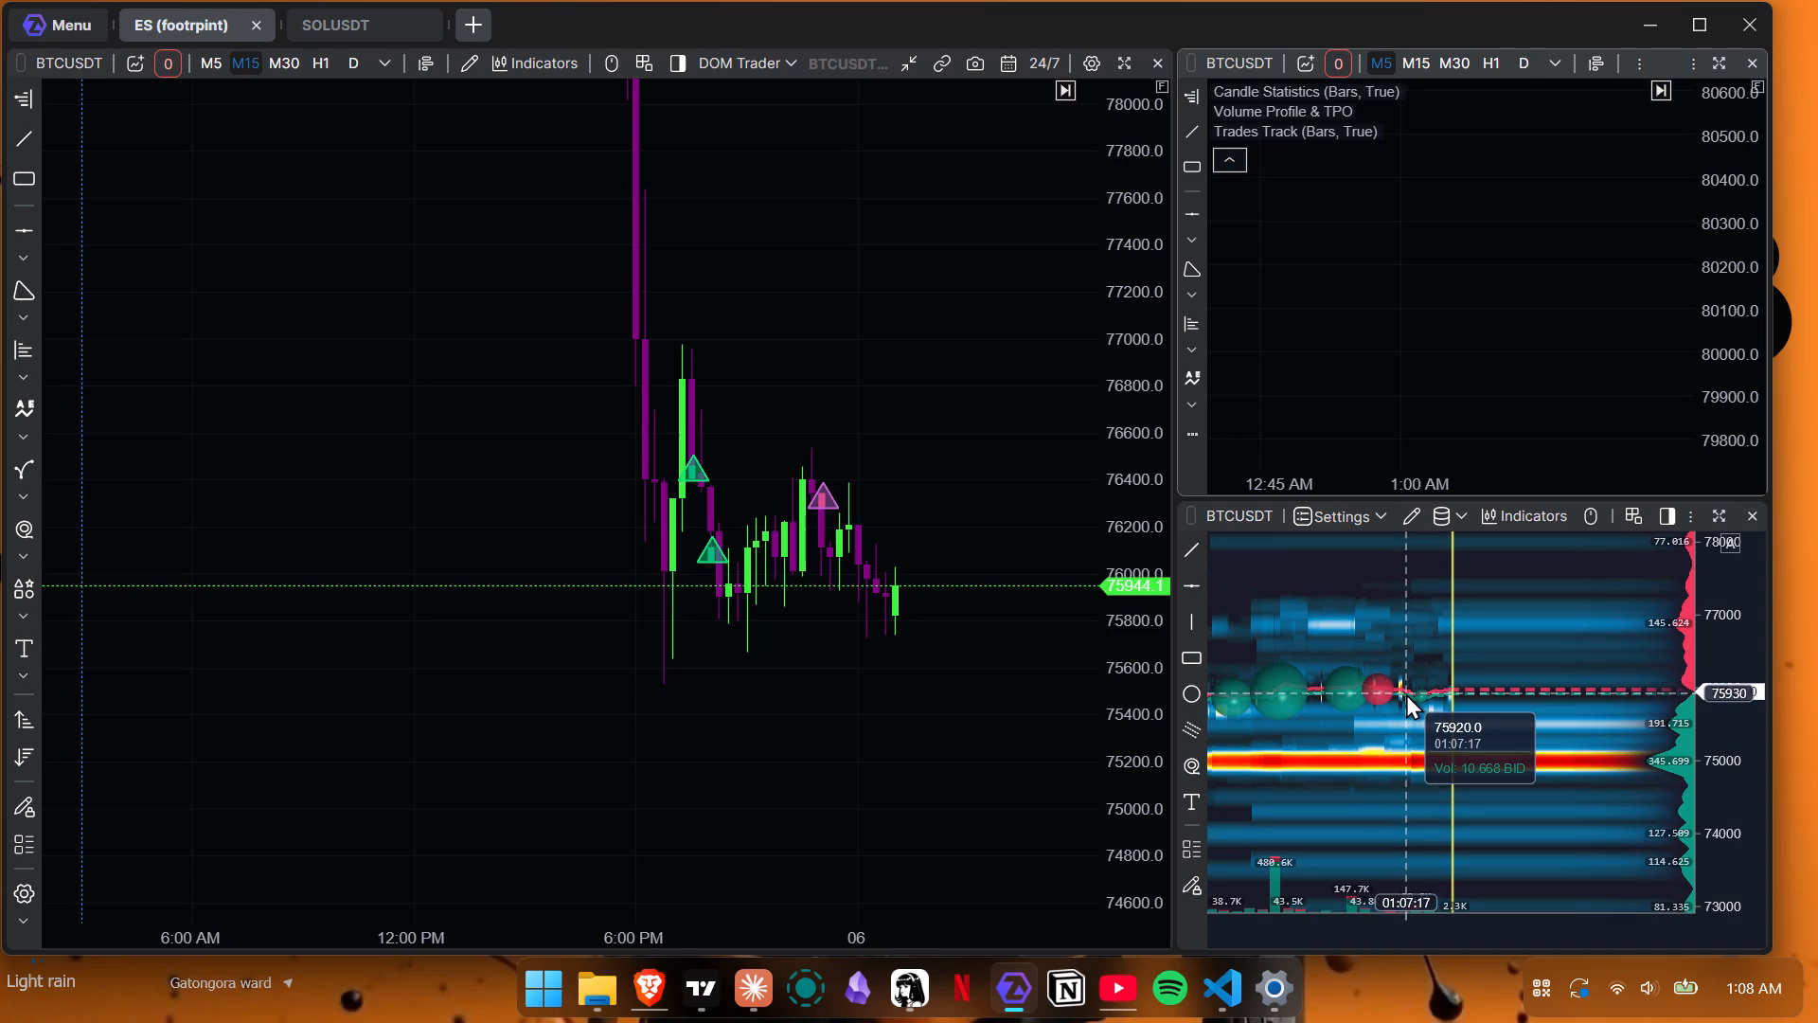
pyautogui.scroll(-5, 1406, 693)
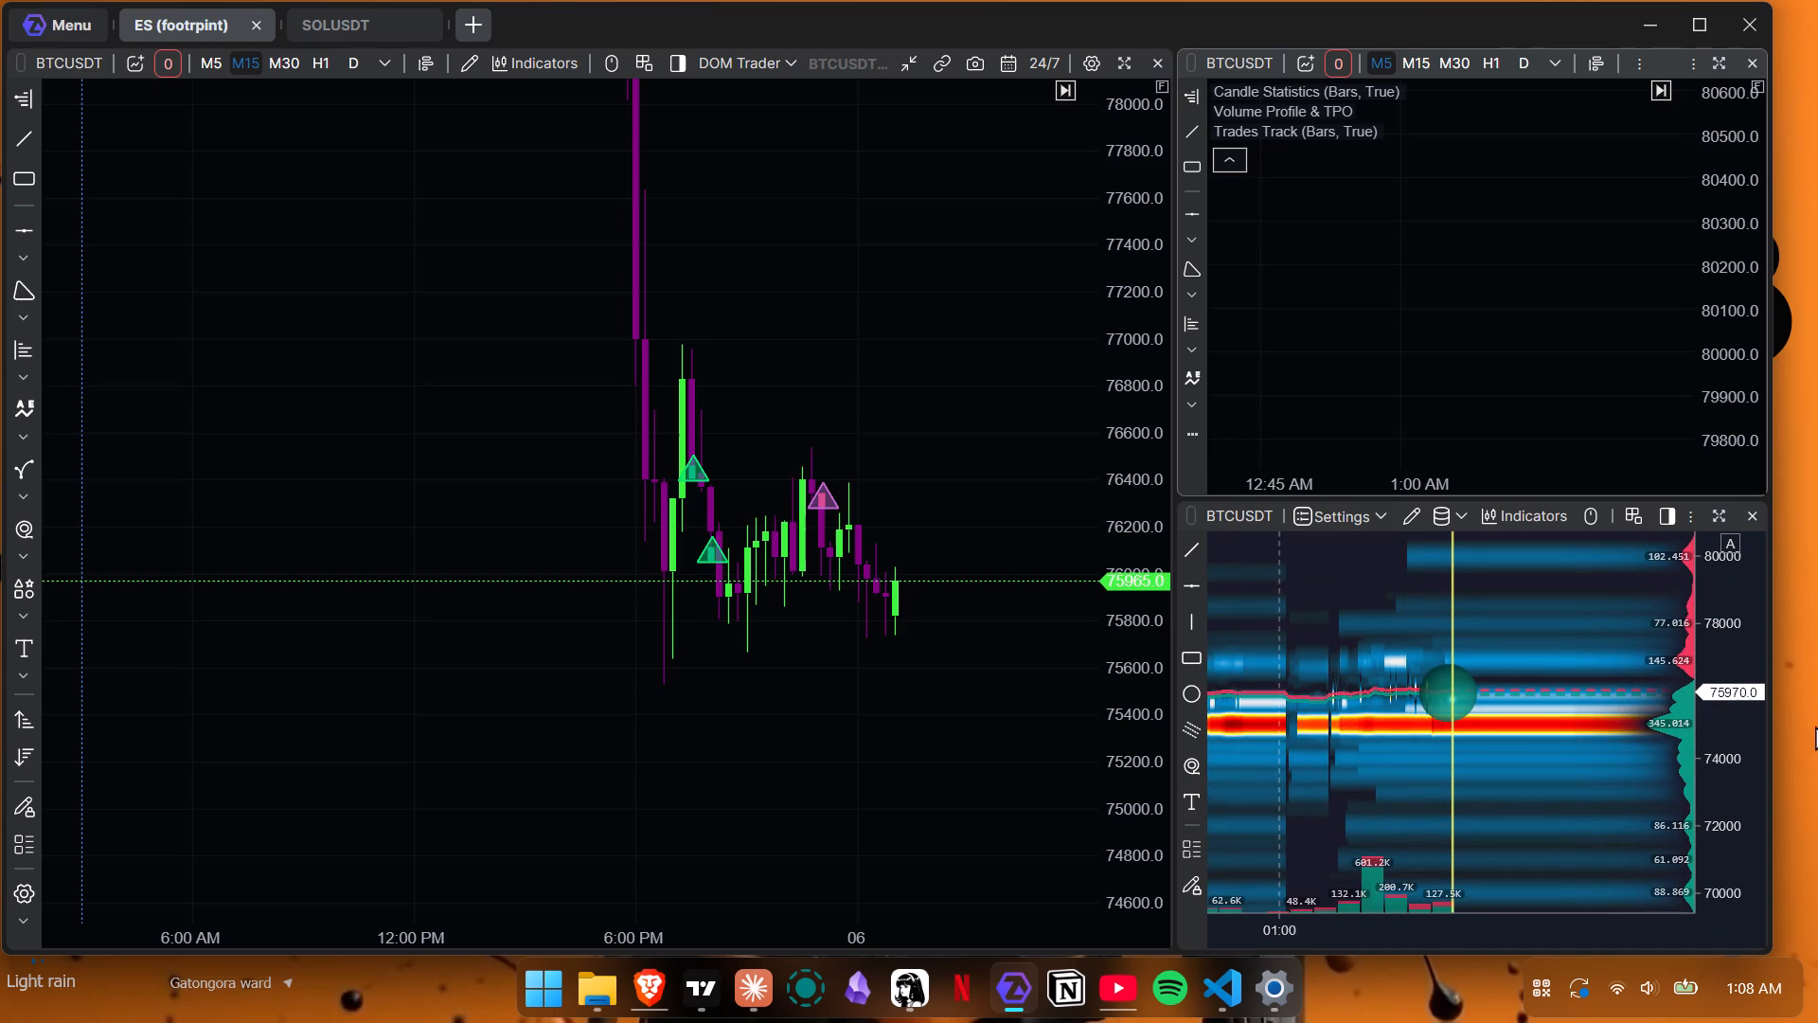
pyautogui.moveTo(1721, 801); pyautogui.dragTo(1749, 666)
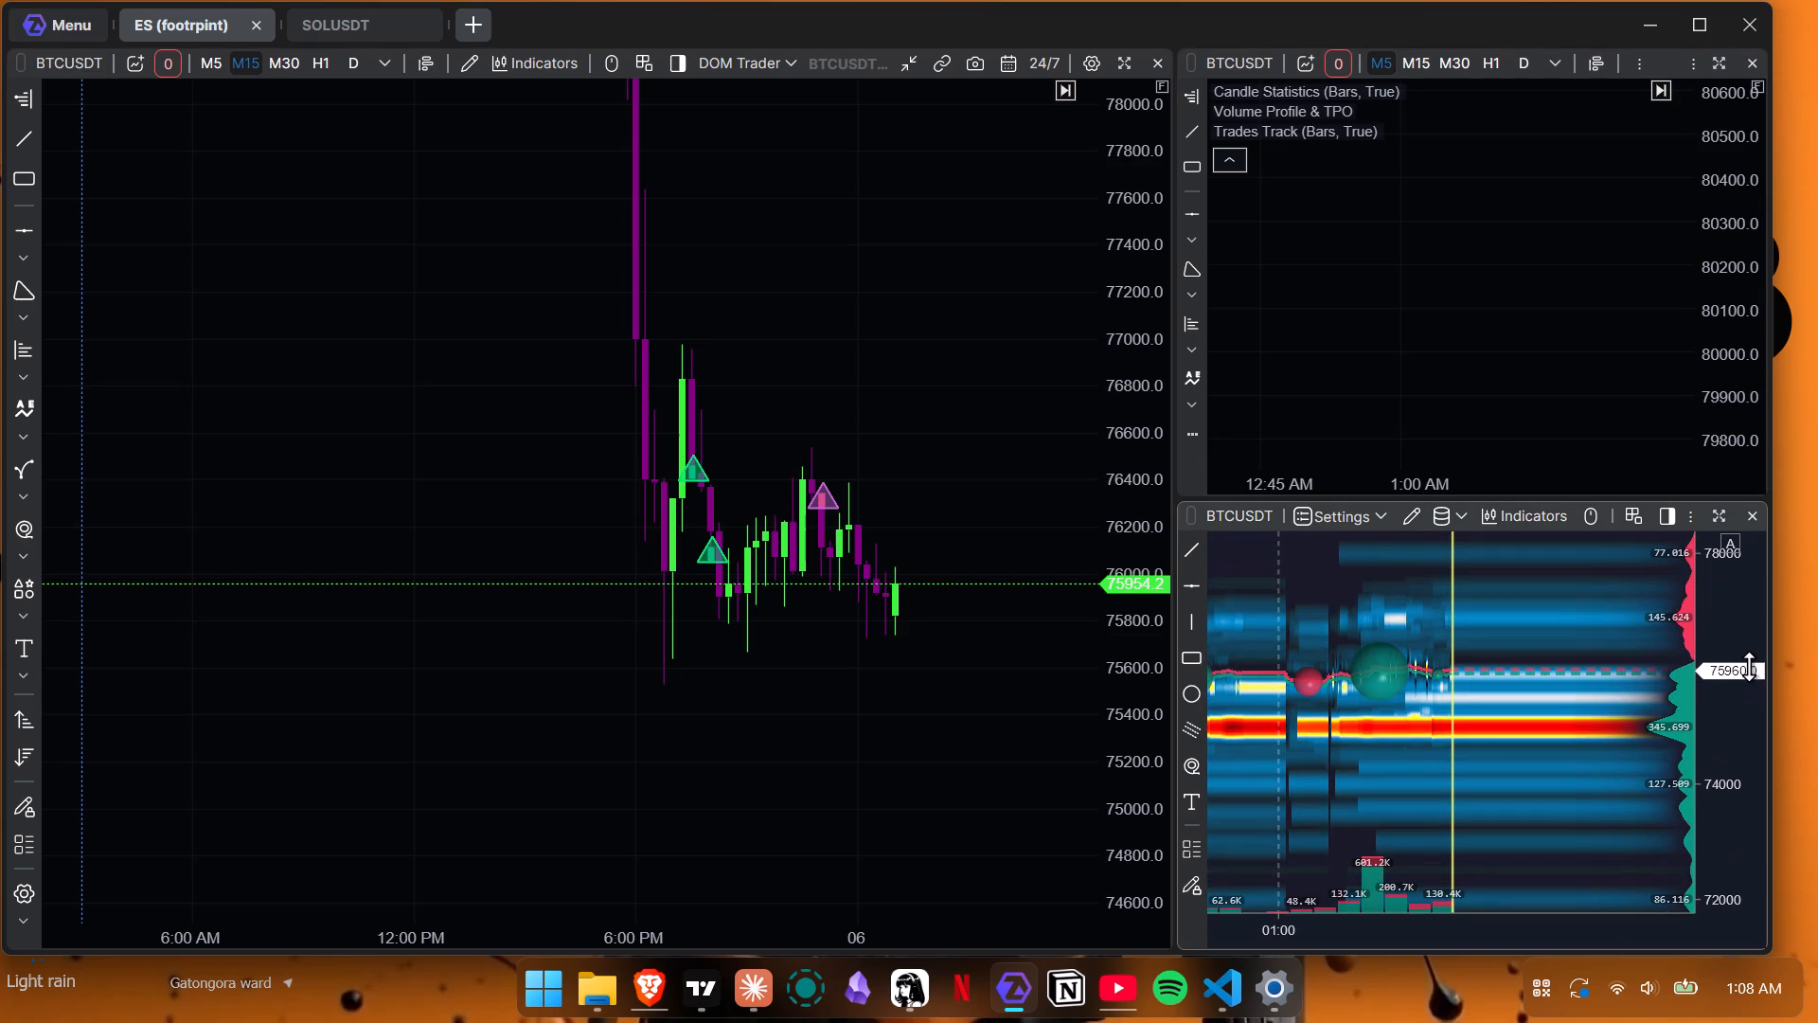
pyautogui.moveTo(1749, 666); pyautogui.dragTo(1749, 664)
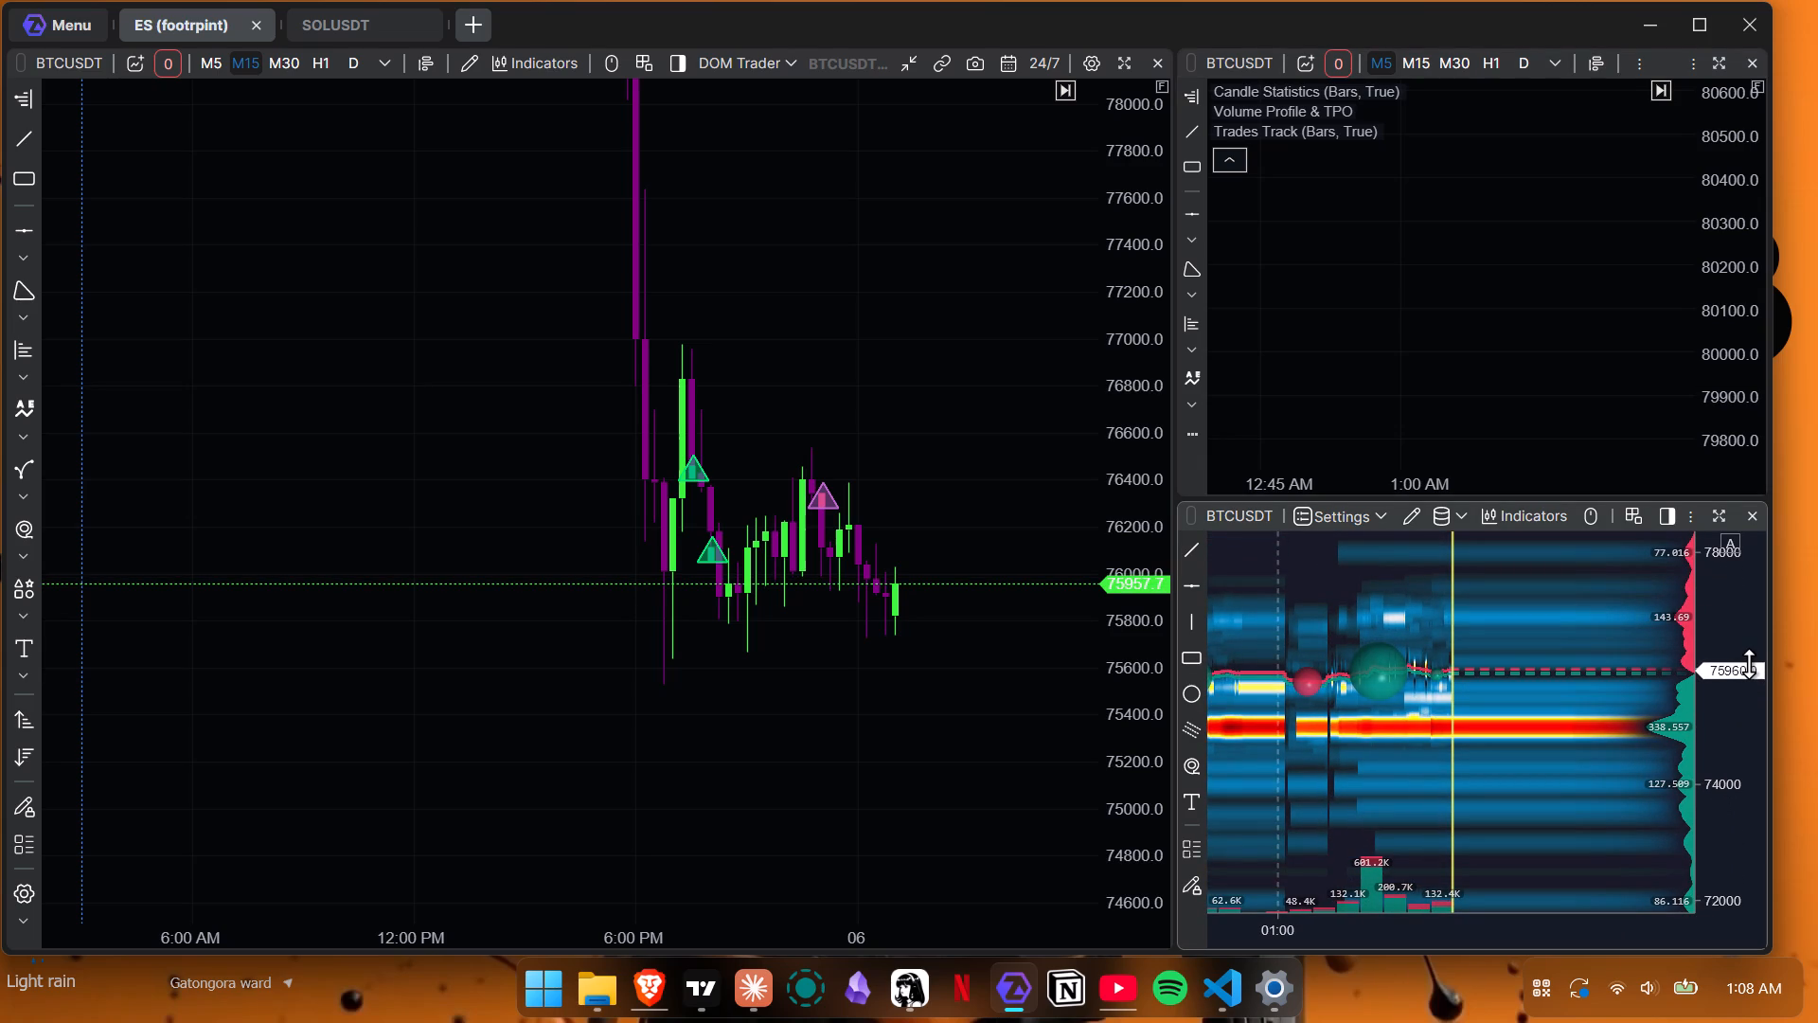
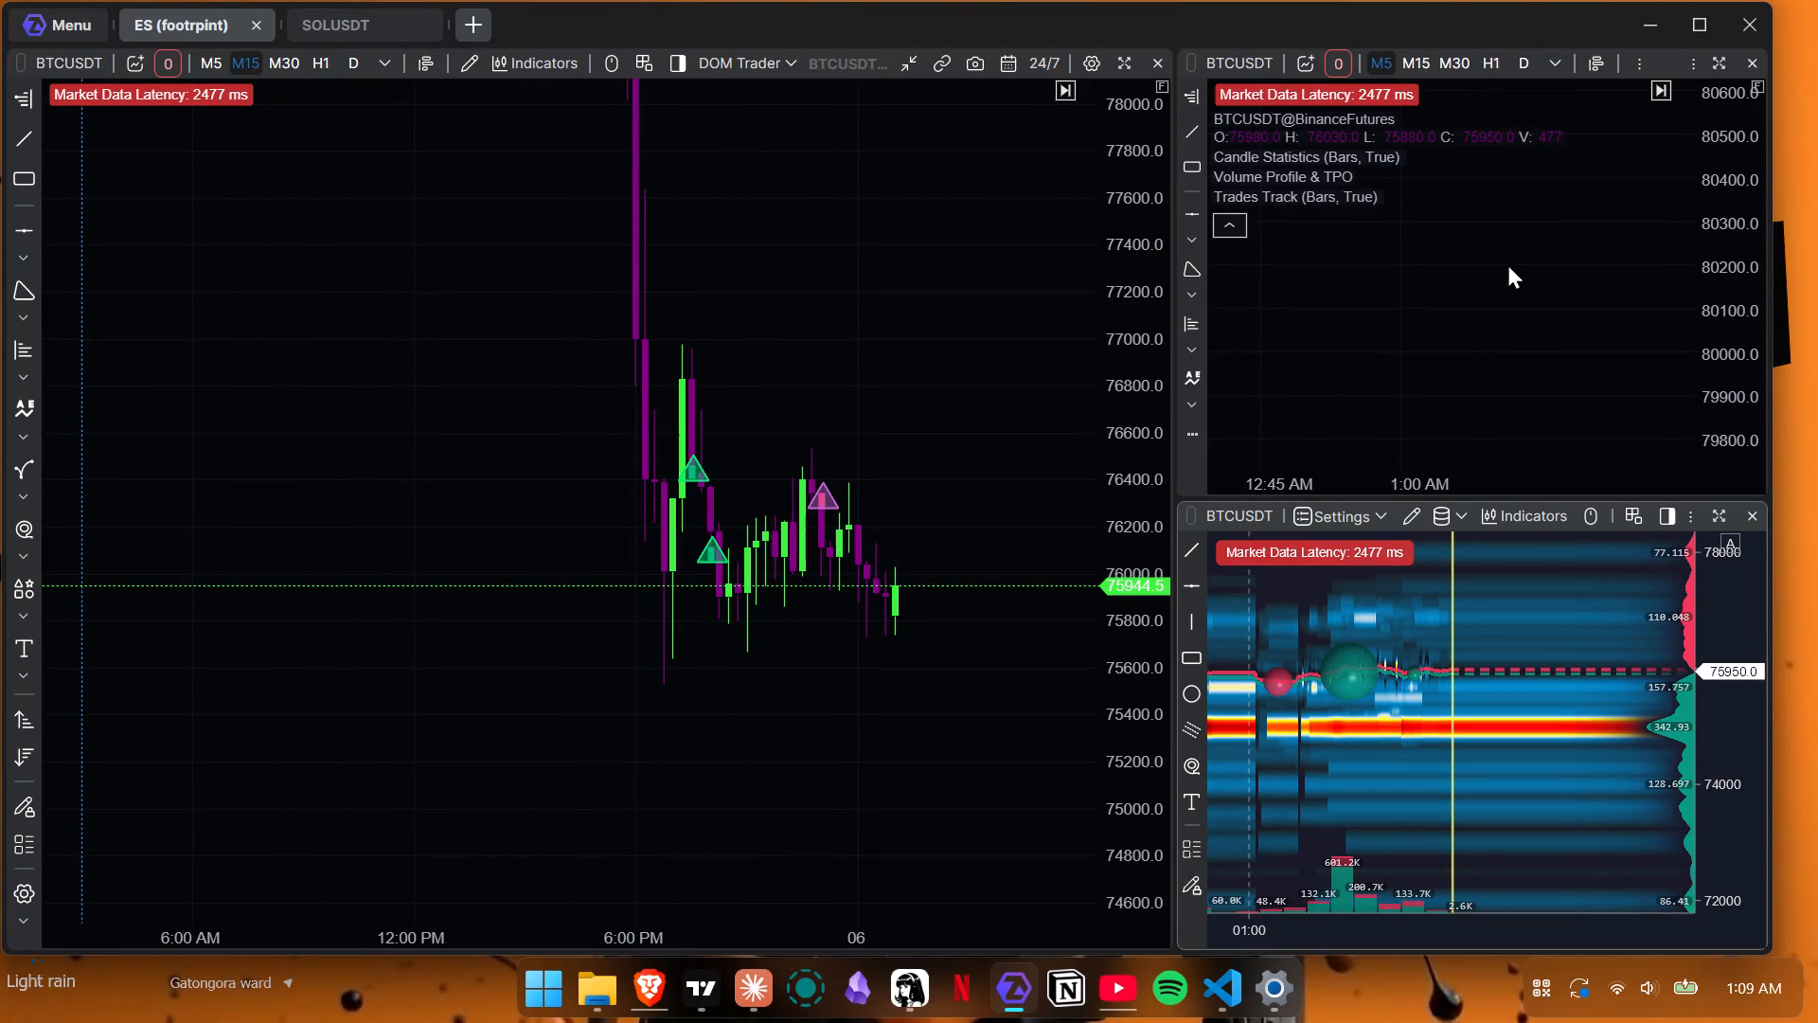
# Examine the latest candles and volume profile levels on the new BTCUSDT M5 chart at a closer price scale.
pyautogui.scroll(-16, 1507, 270)
pyautogui.moveTo(1469, 360); pyautogui.dragTo(1643, 282)
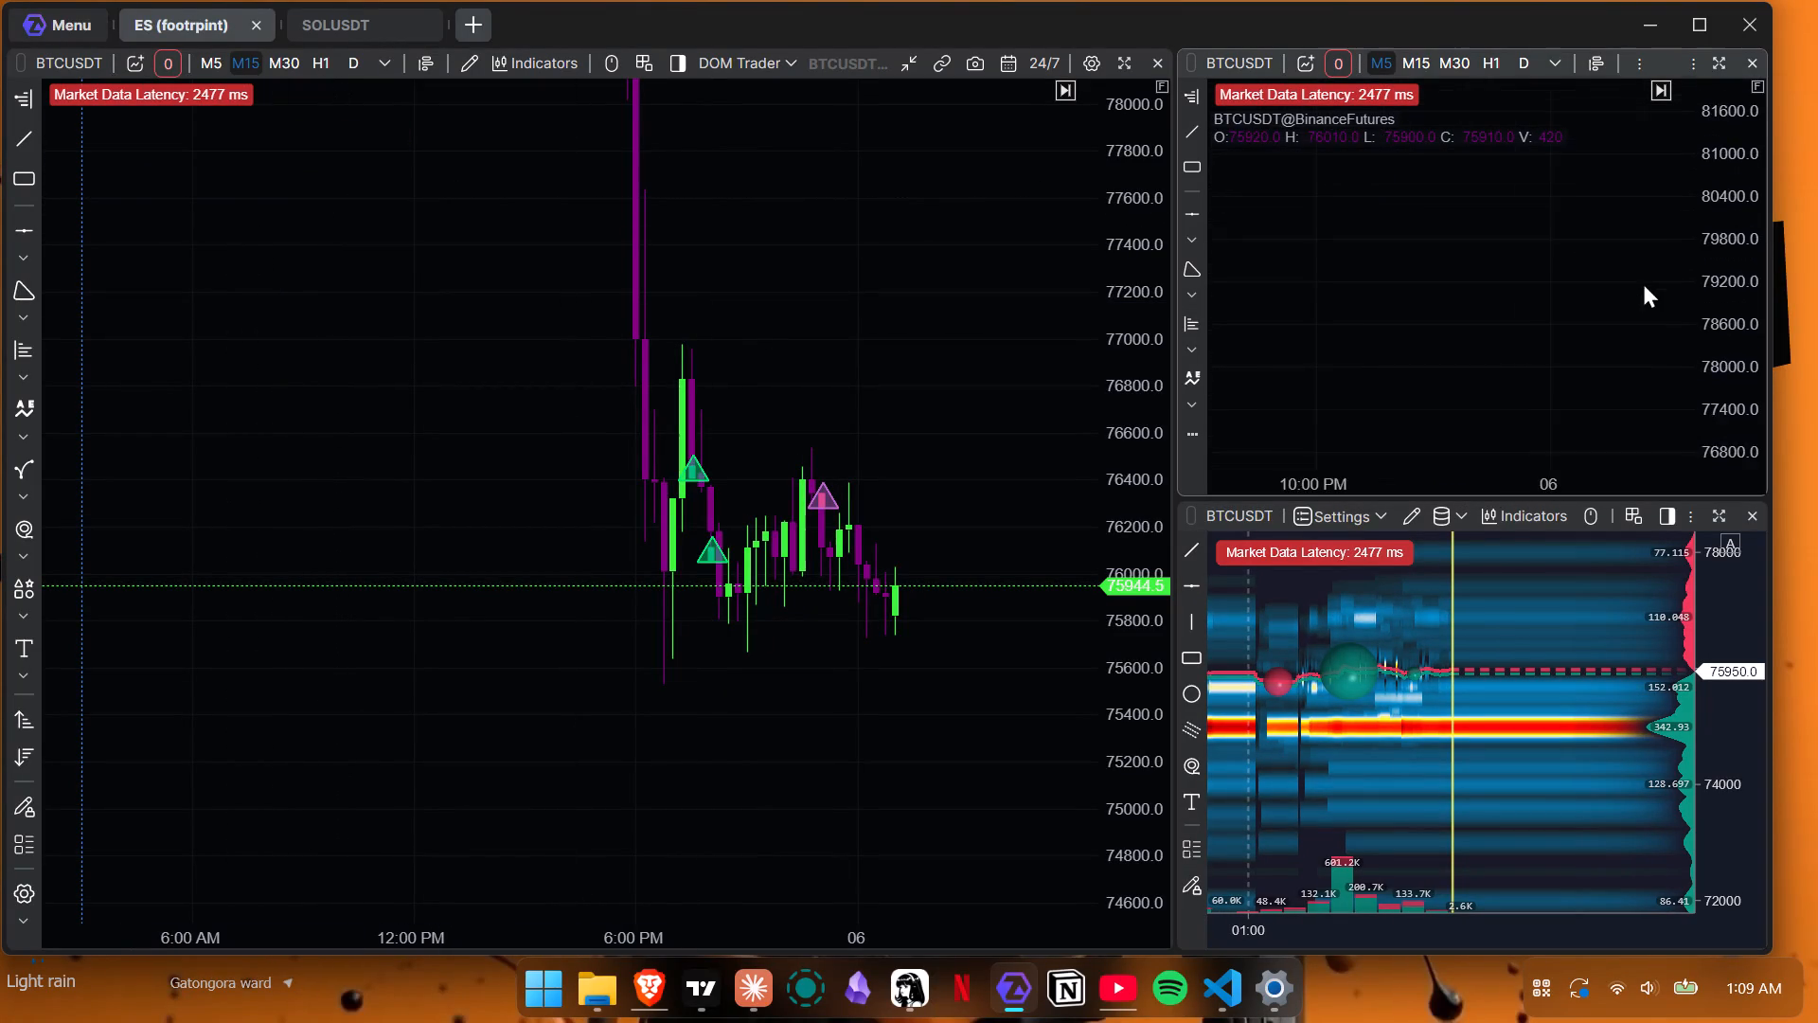
pyautogui.moveTo(1643, 282); pyautogui.dragTo(1488, 190)
pyautogui.moveTo(1730, 437); pyautogui.dragTo(1732, 416)
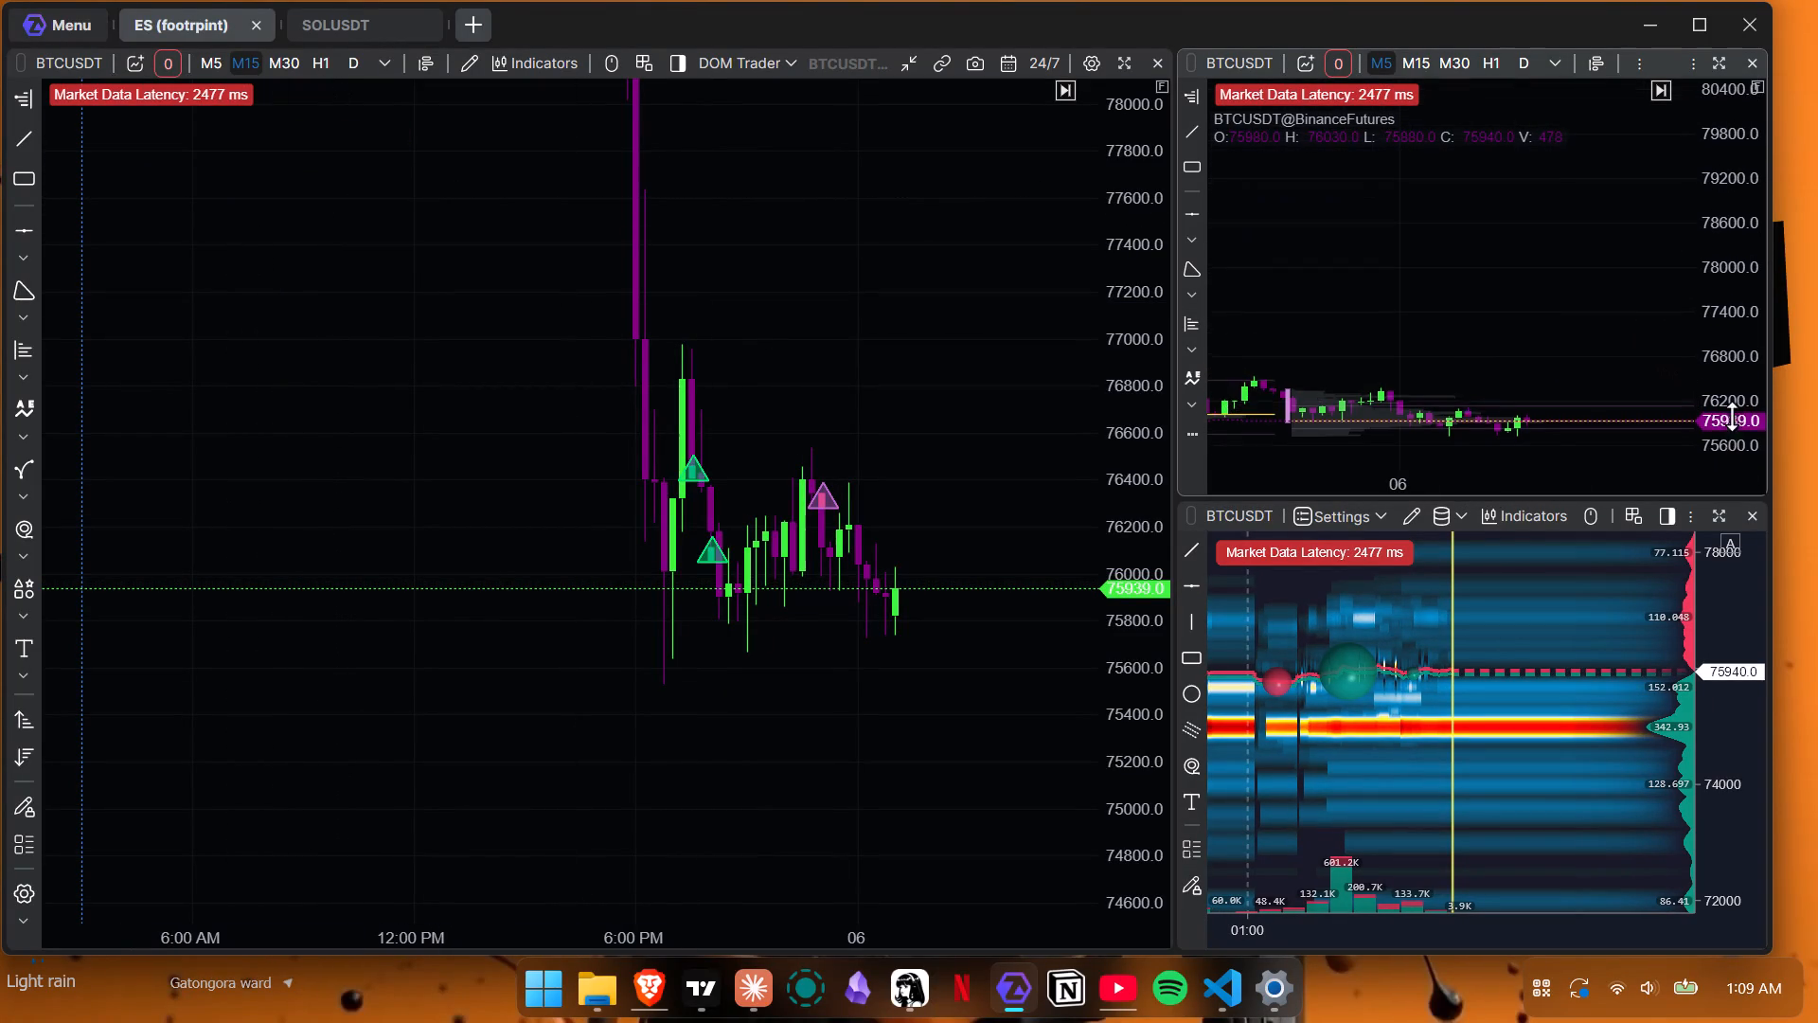
pyautogui.moveTo(1732, 416); pyautogui.dragTo(1728, 242)
pyautogui.moveTo(1406, 398); pyautogui.dragTo(1392, 167)
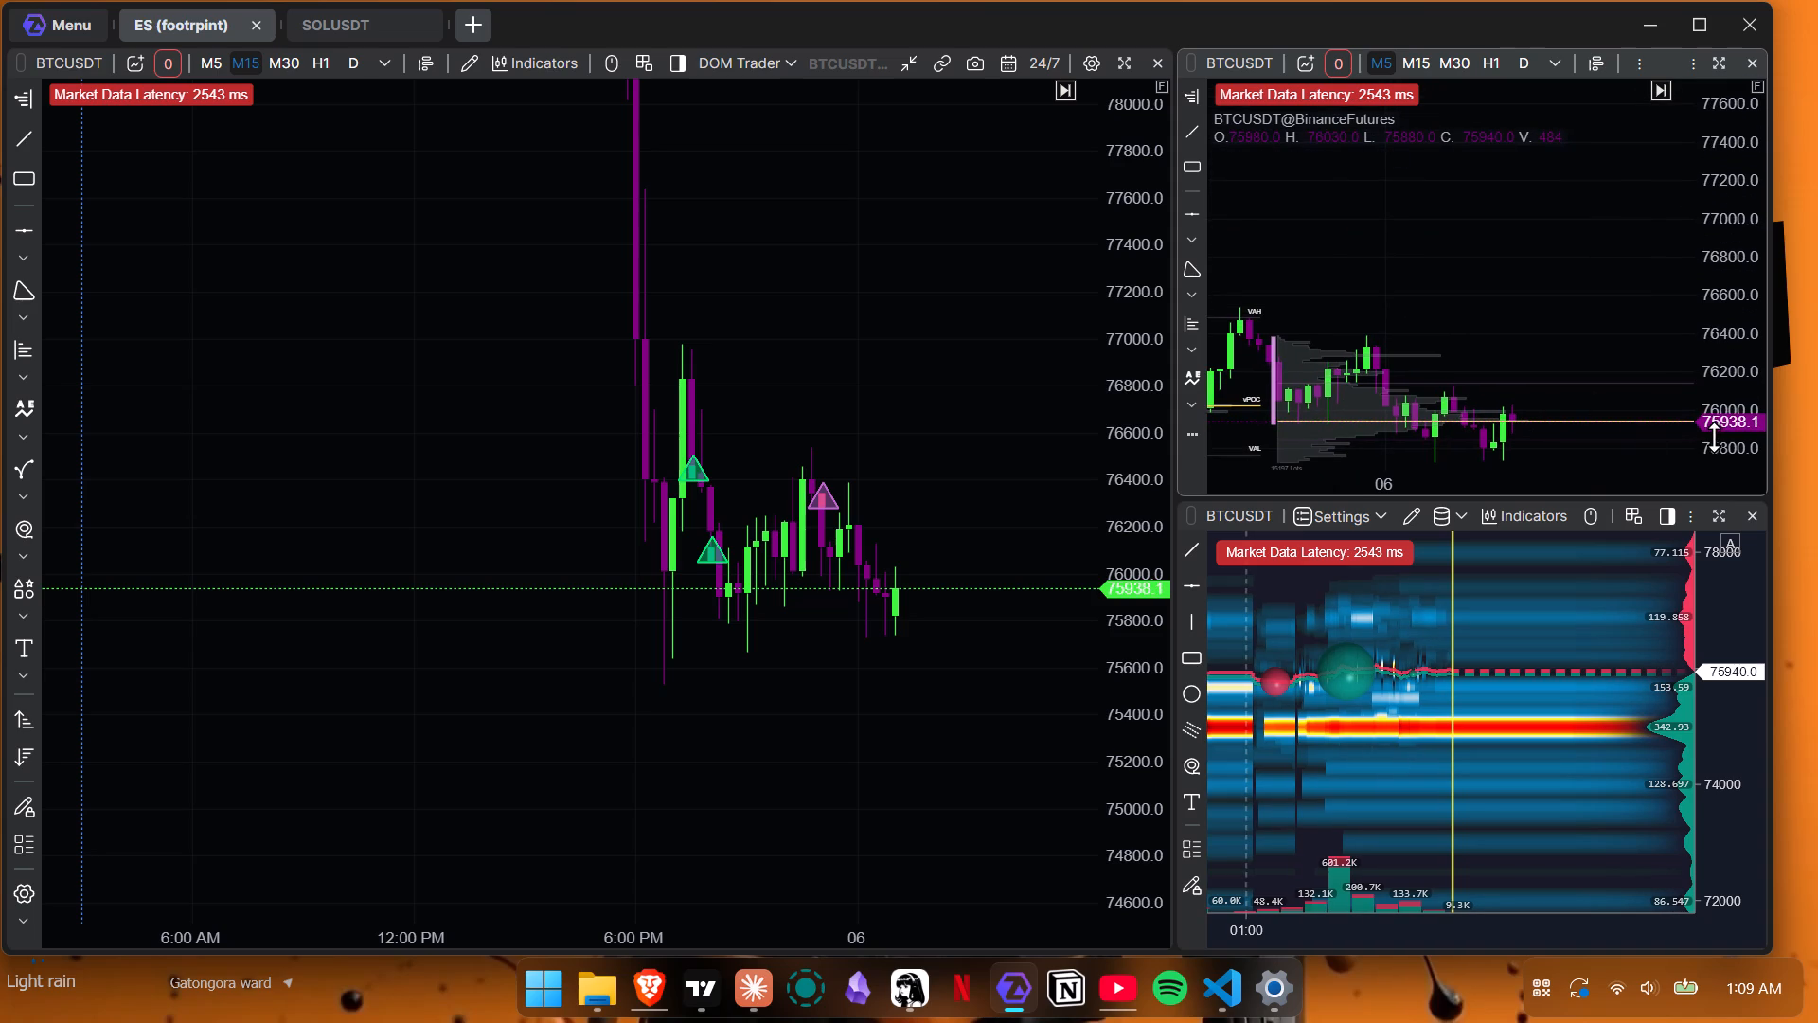
pyautogui.moveTo(1728, 426); pyautogui.dragTo(1731, 296)
pyautogui.moveTo(1397, 465); pyautogui.dragTo(1388, 207)
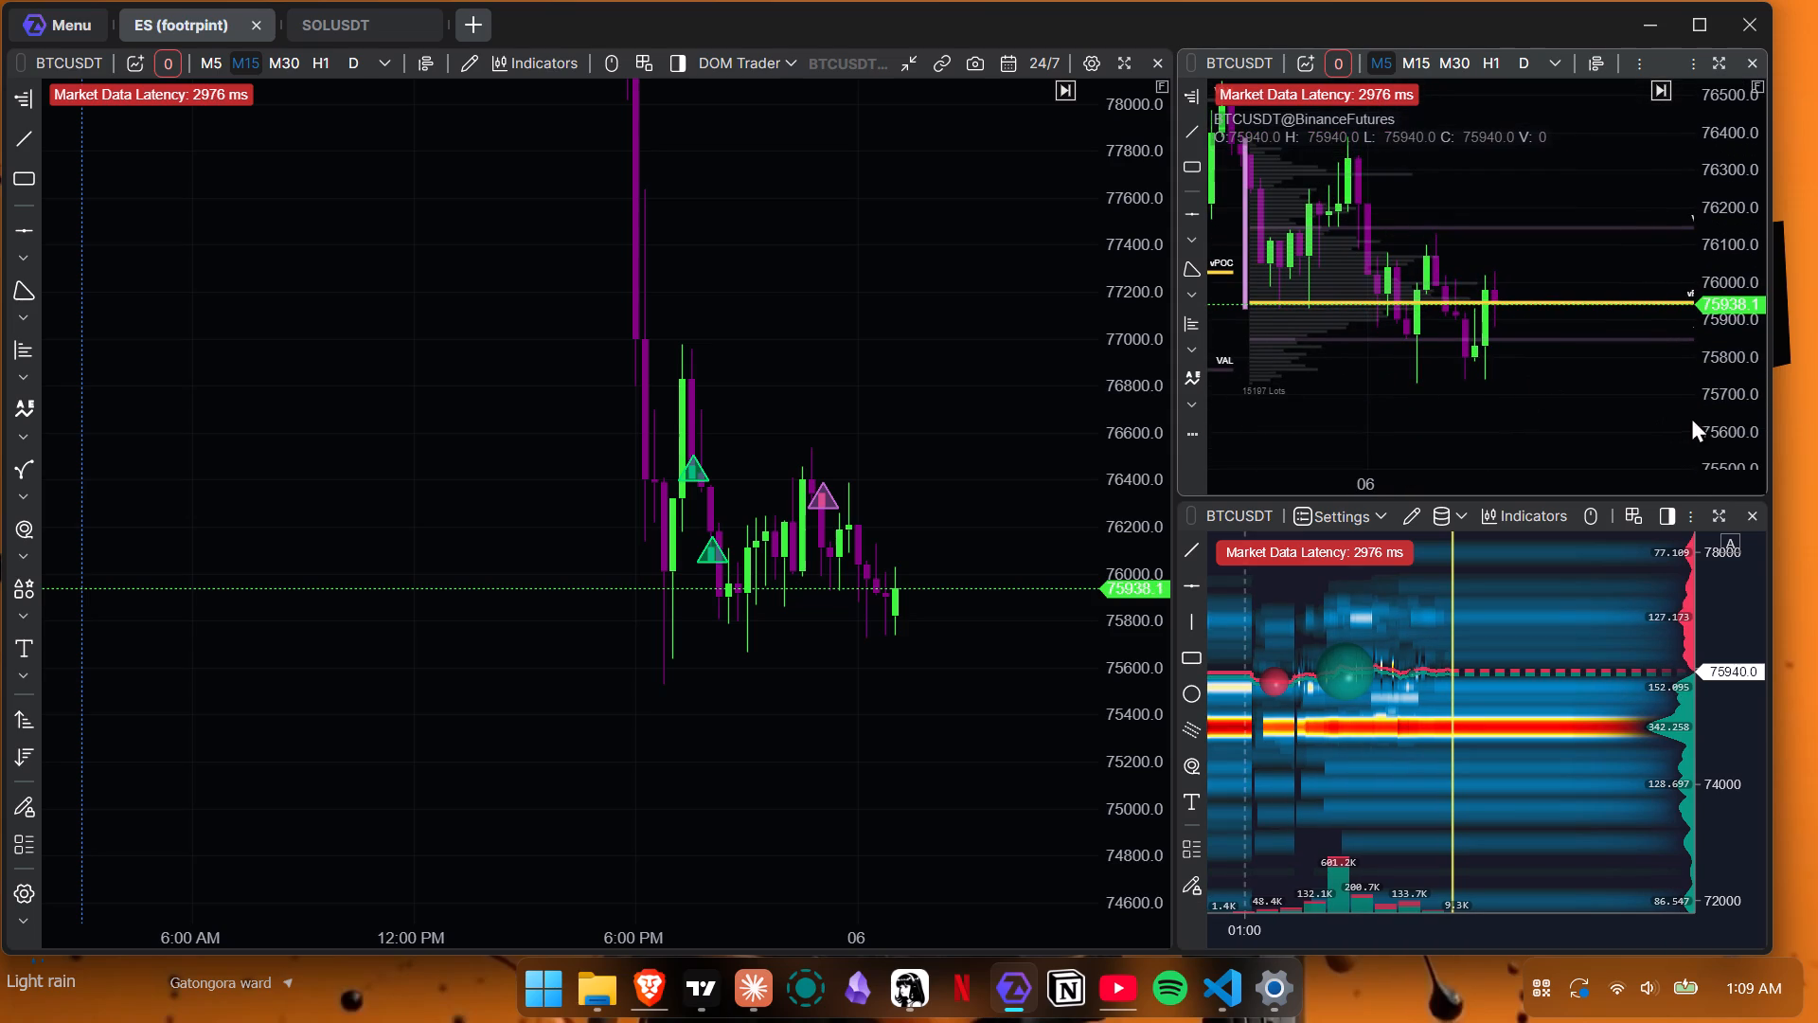
pyautogui.moveTo(1731, 430); pyautogui.dragTo(1740, 271)
pyautogui.scroll(2, 1405, 382)
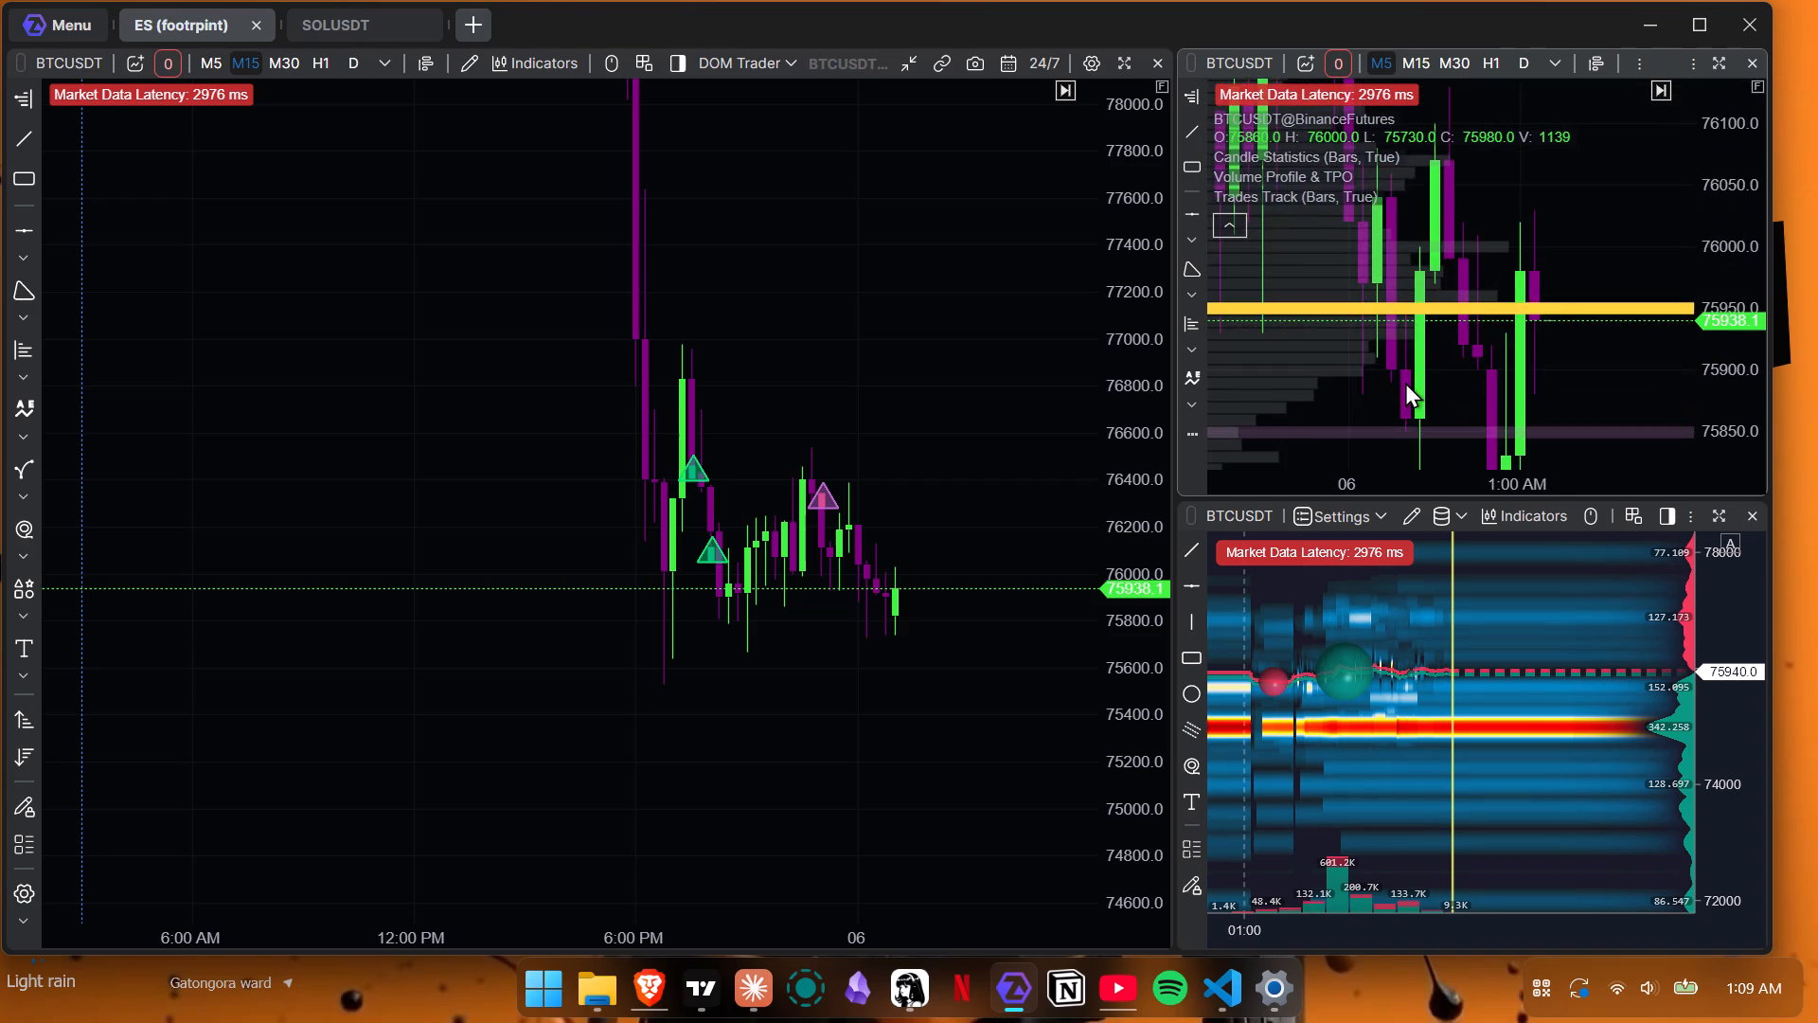
pyautogui.scroll(2, 1405, 382)
pyautogui.moveTo(1727, 303); pyautogui.dragTo(1731, 329)
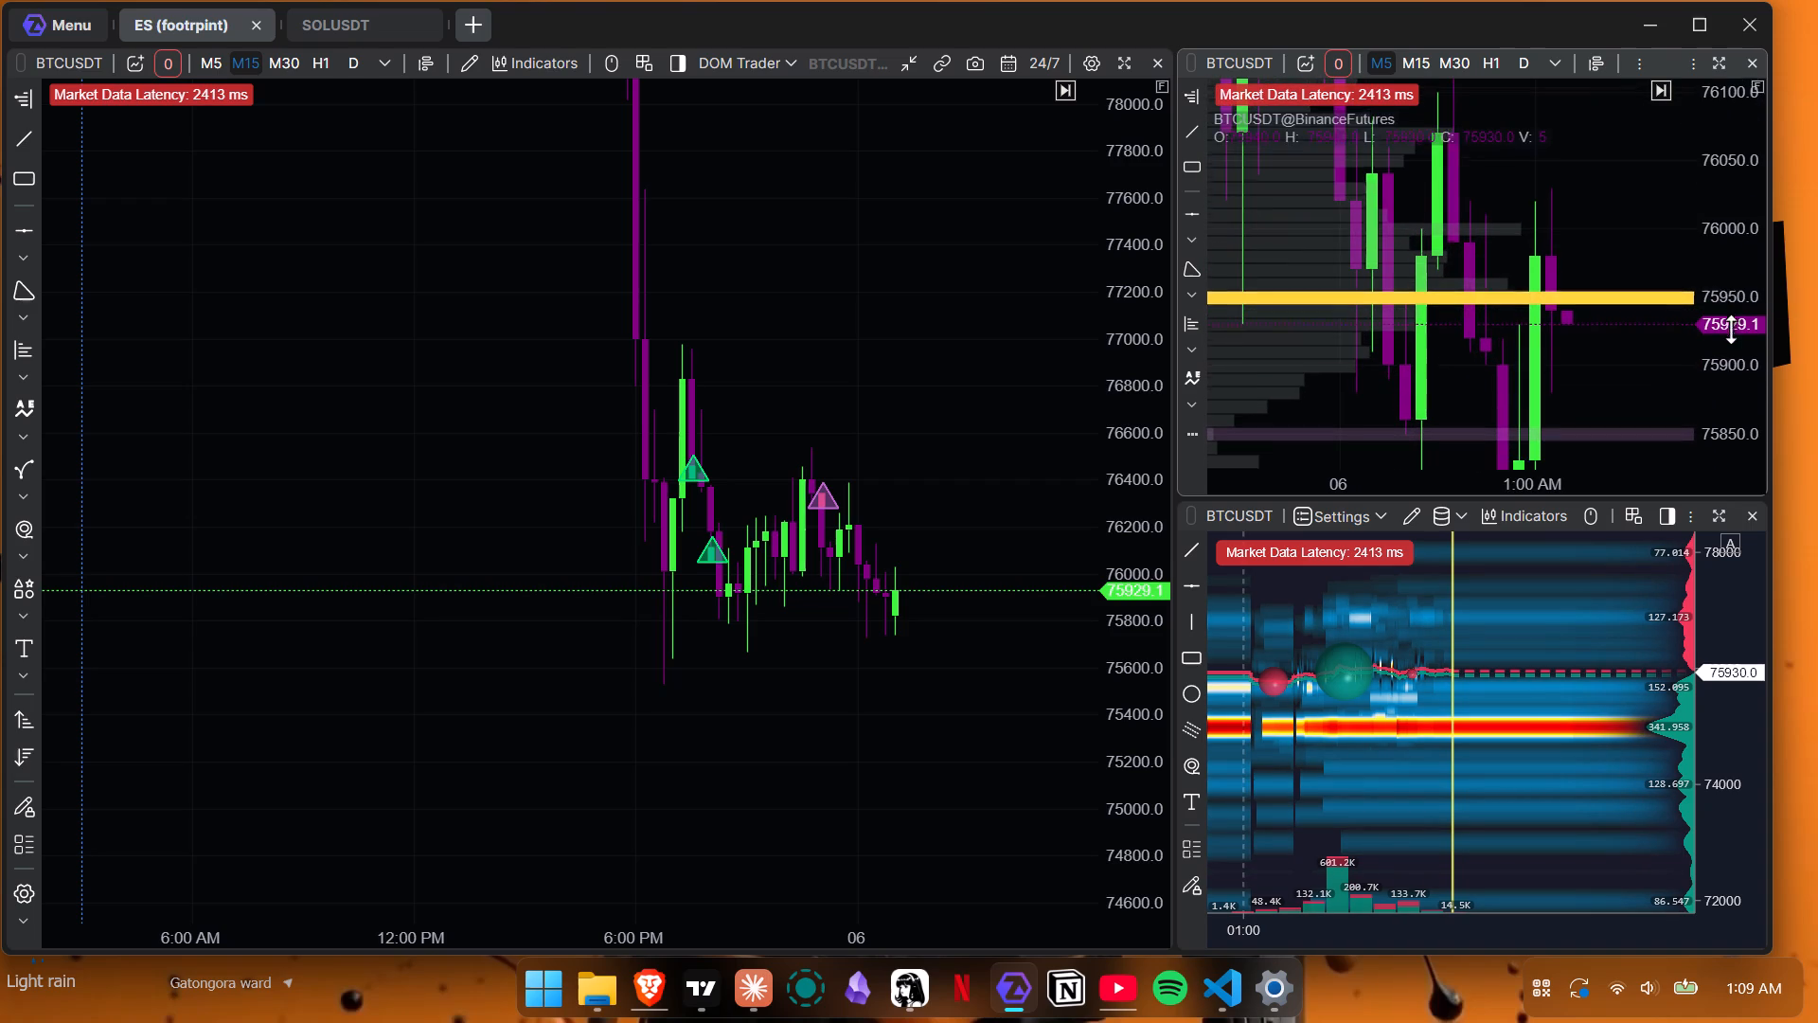
pyautogui.moveTo(1731, 329); pyautogui.dragTo(1739, 481)
pyautogui.moveTo(1565, 372); pyautogui.dragTo(1500, 406)
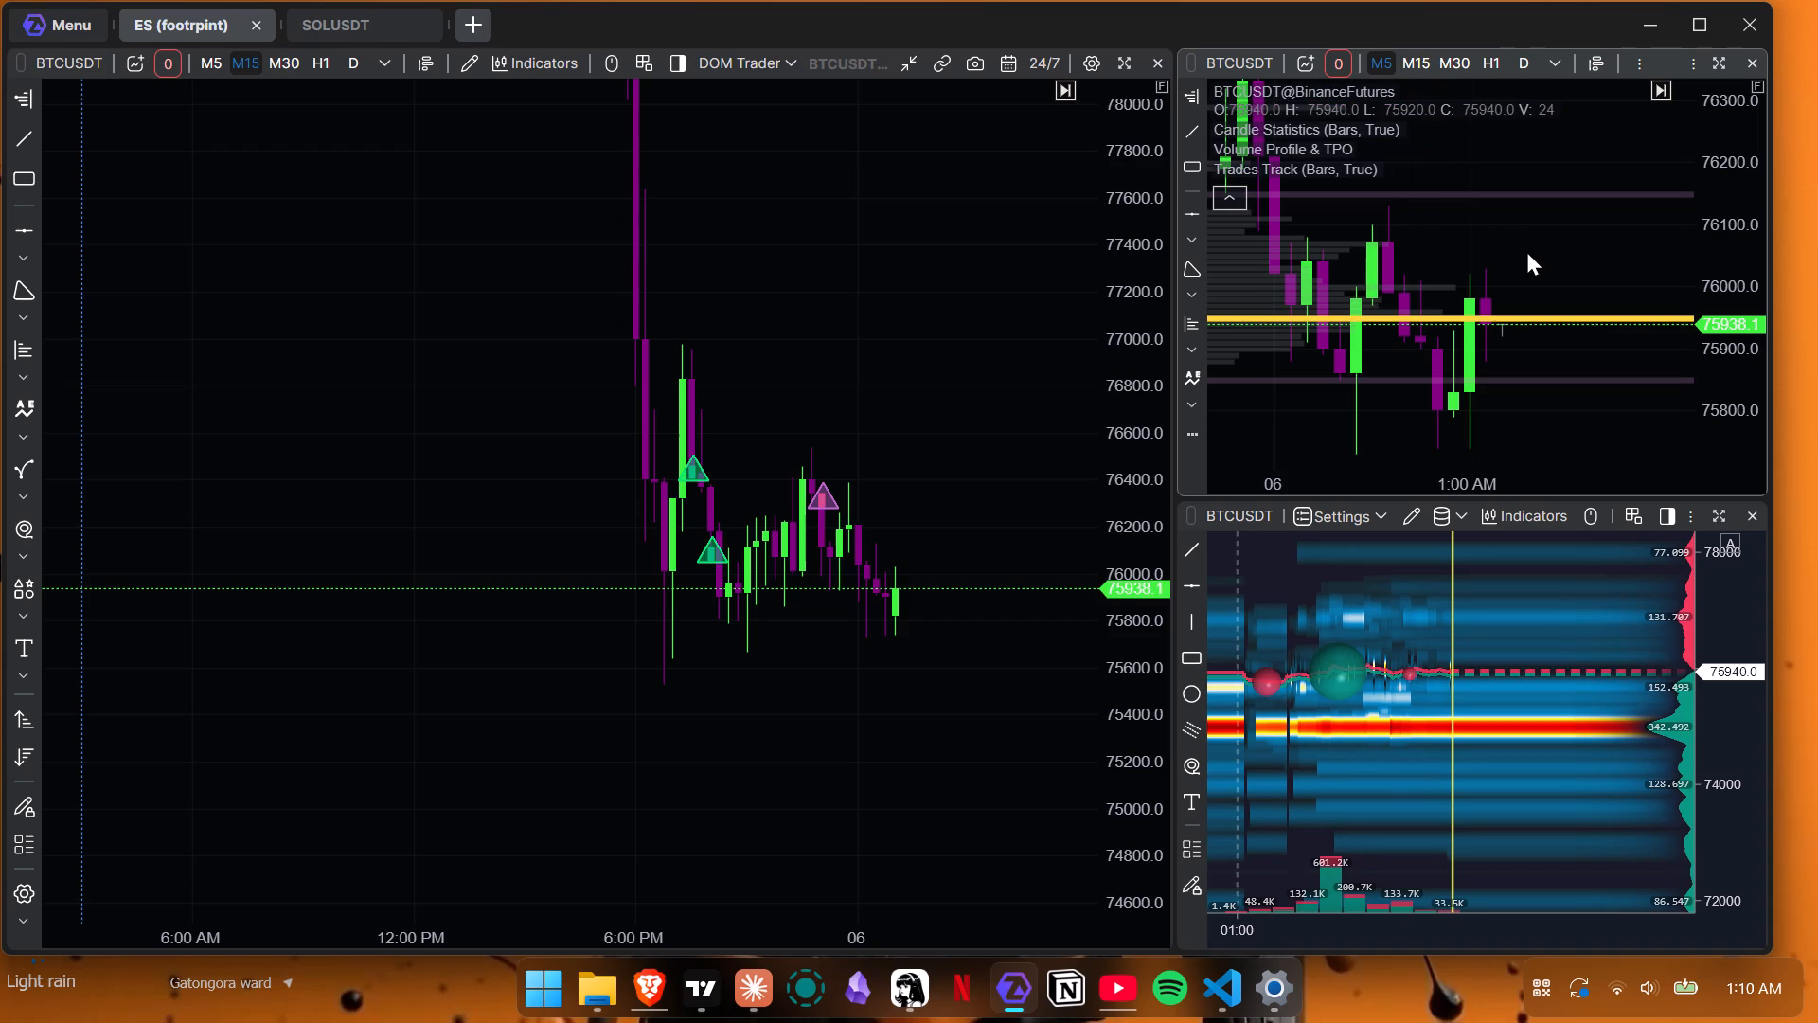
pyautogui.scroll(-5, 1536, 271)
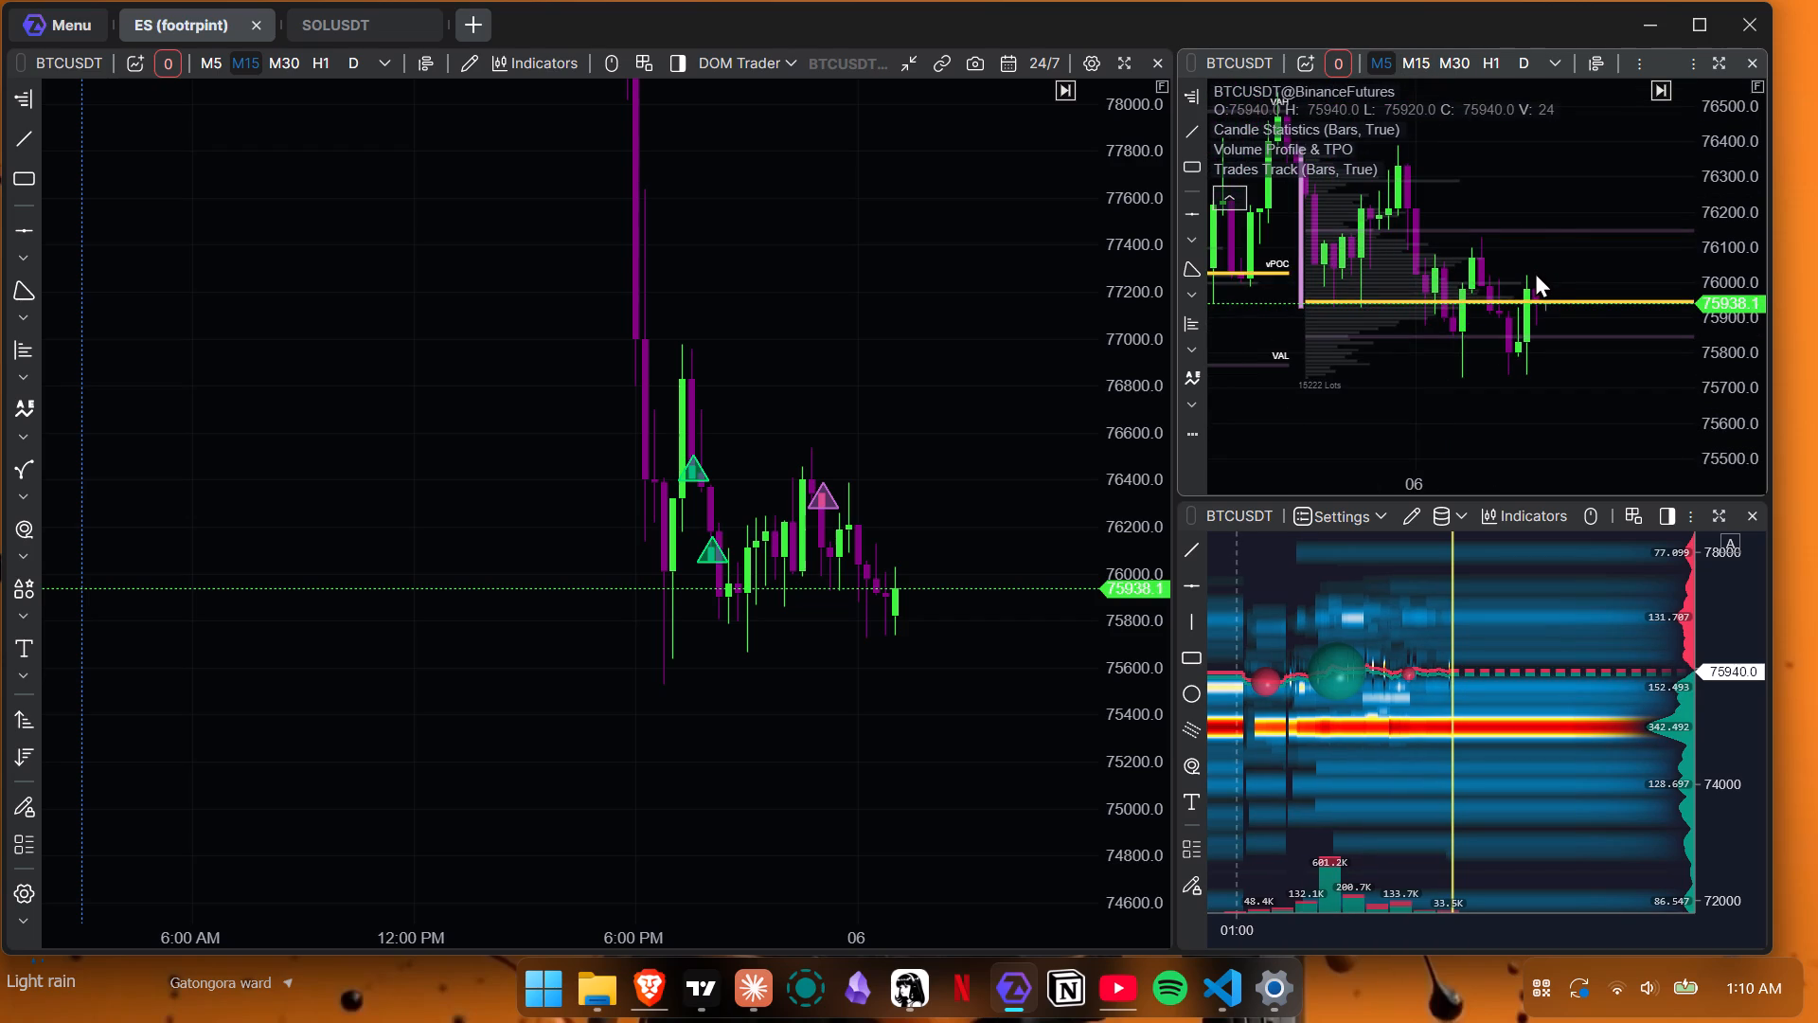
# Load the EXHAUSTION template onto the new BTCUSDT M5 chart, including chart settings, drawing objects, indicators and timeframes.
pyautogui.click(1688, 61)
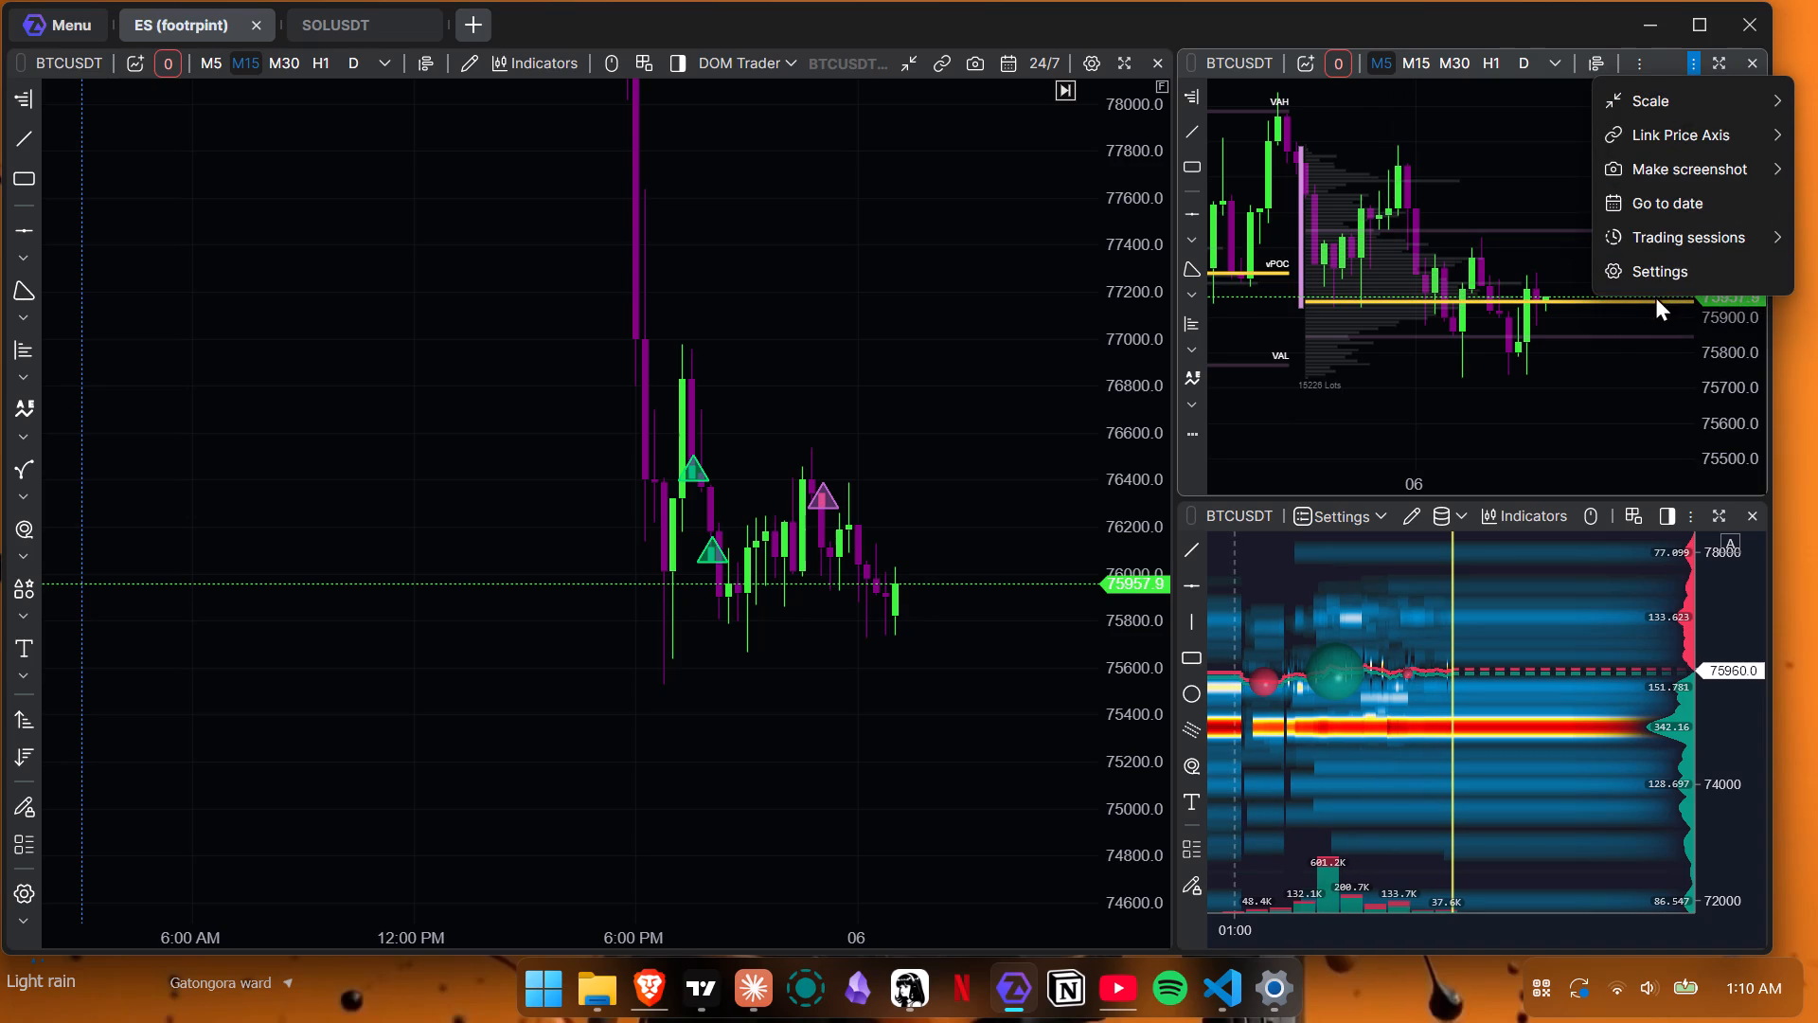
pyautogui.click(1657, 264)
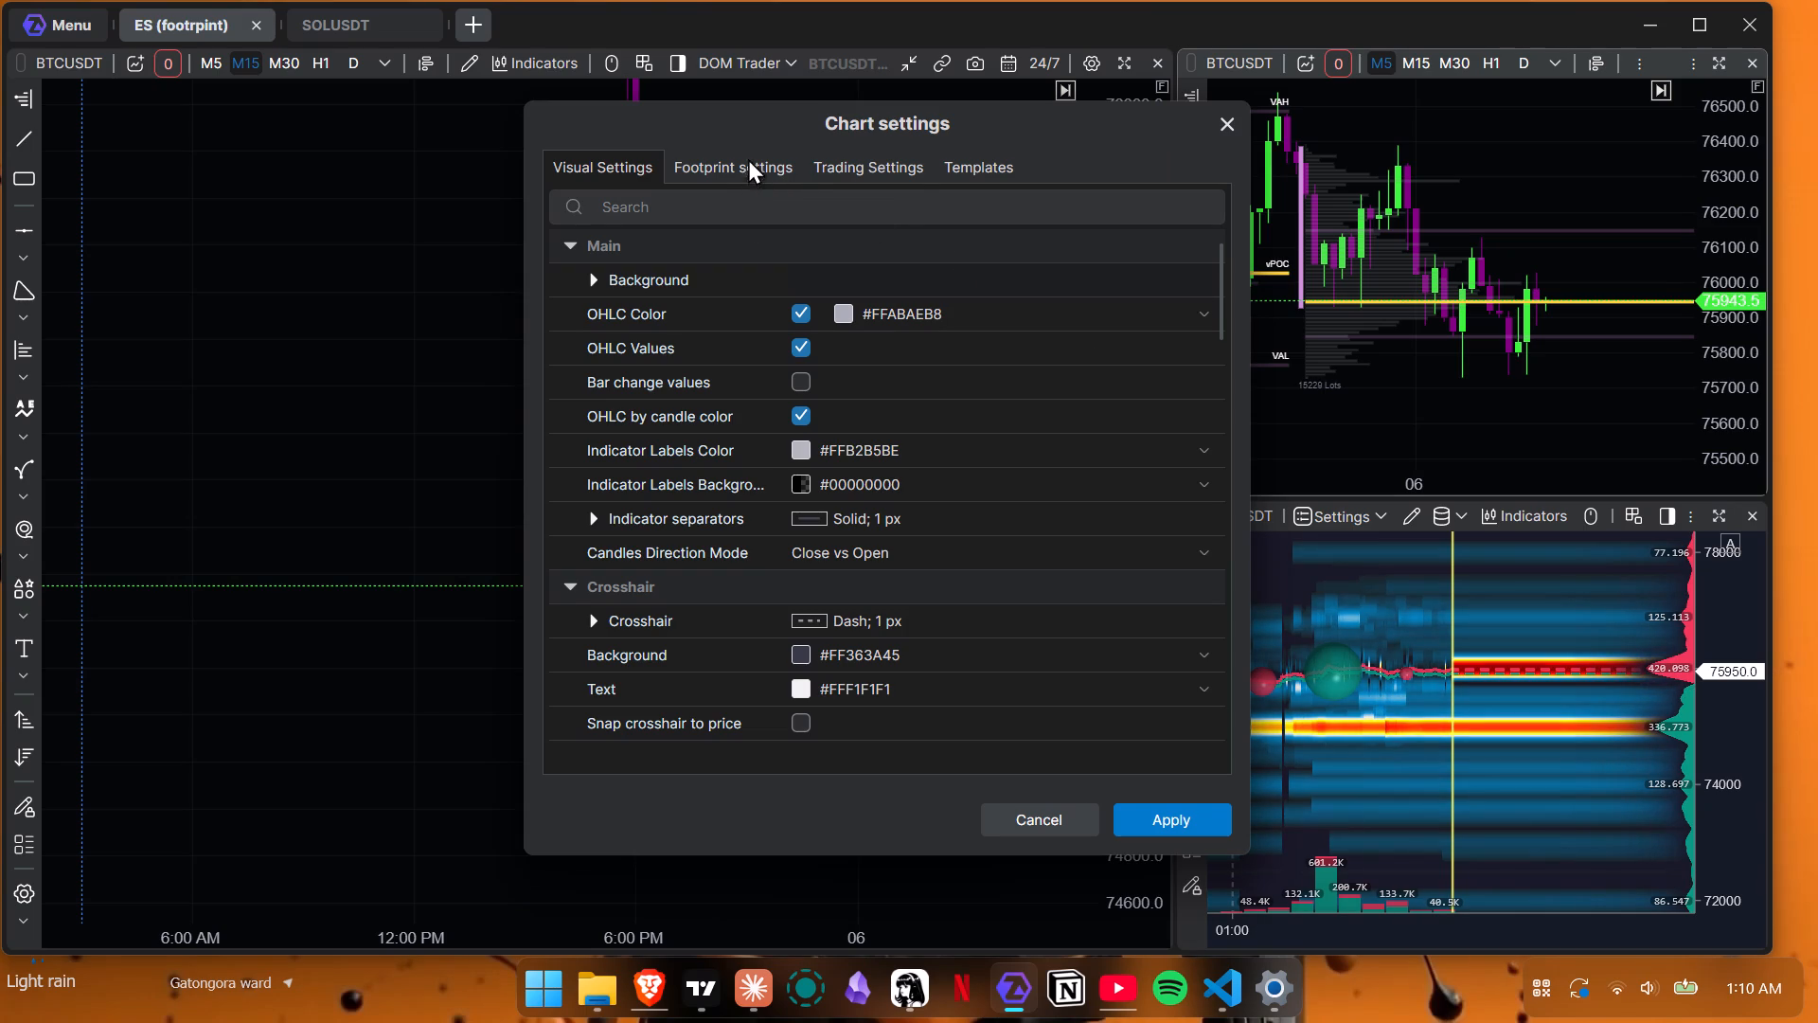
pyautogui.click(972, 161)
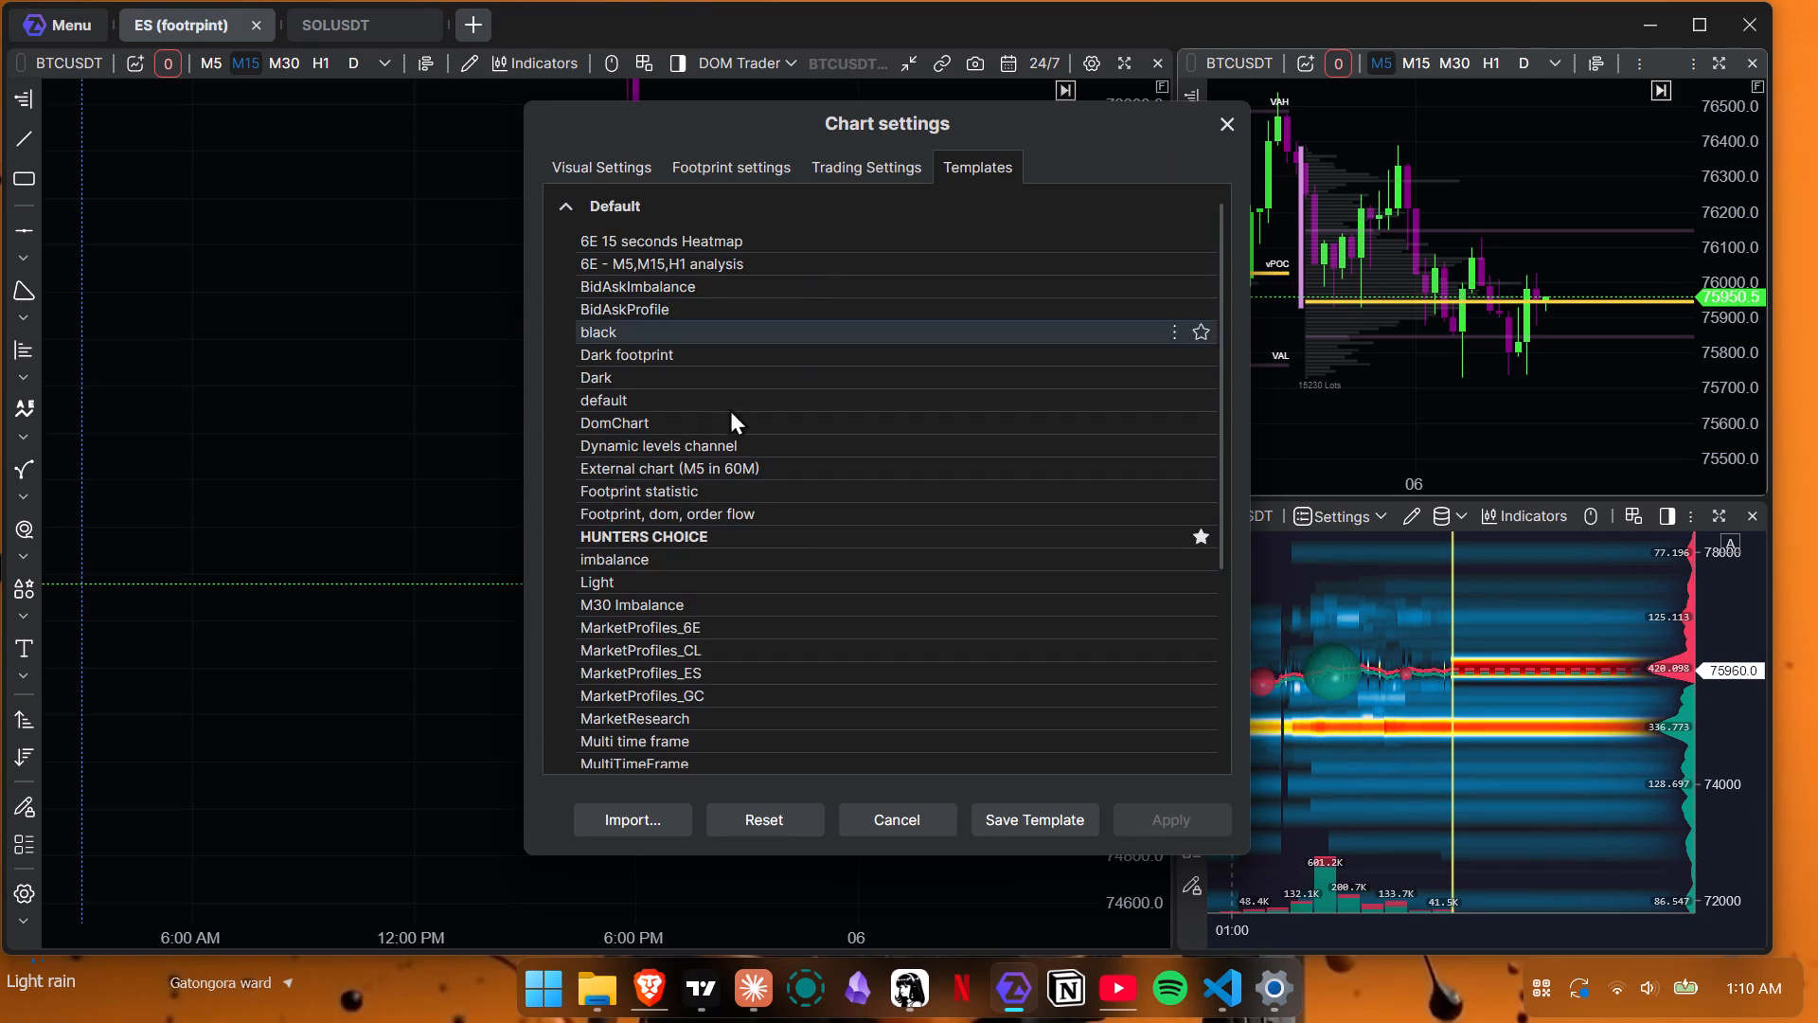
pyautogui.scroll(-7, 713, 624)
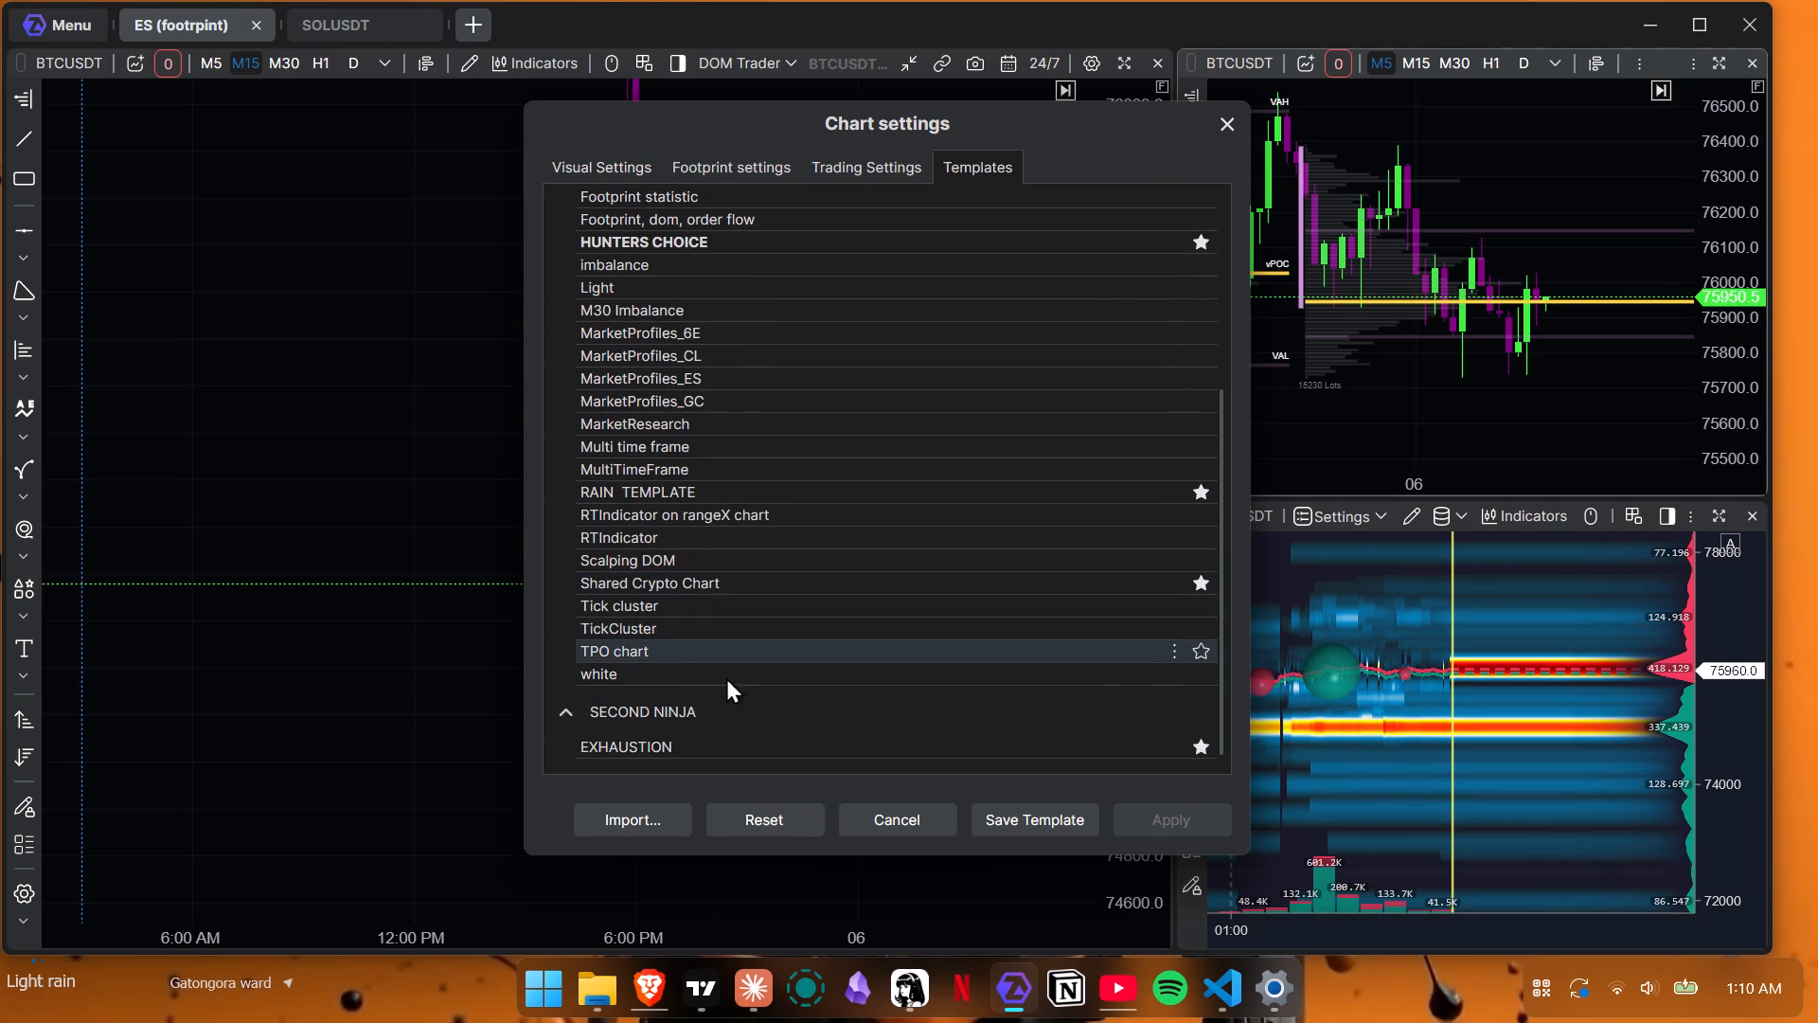
pyautogui.click(683, 748)
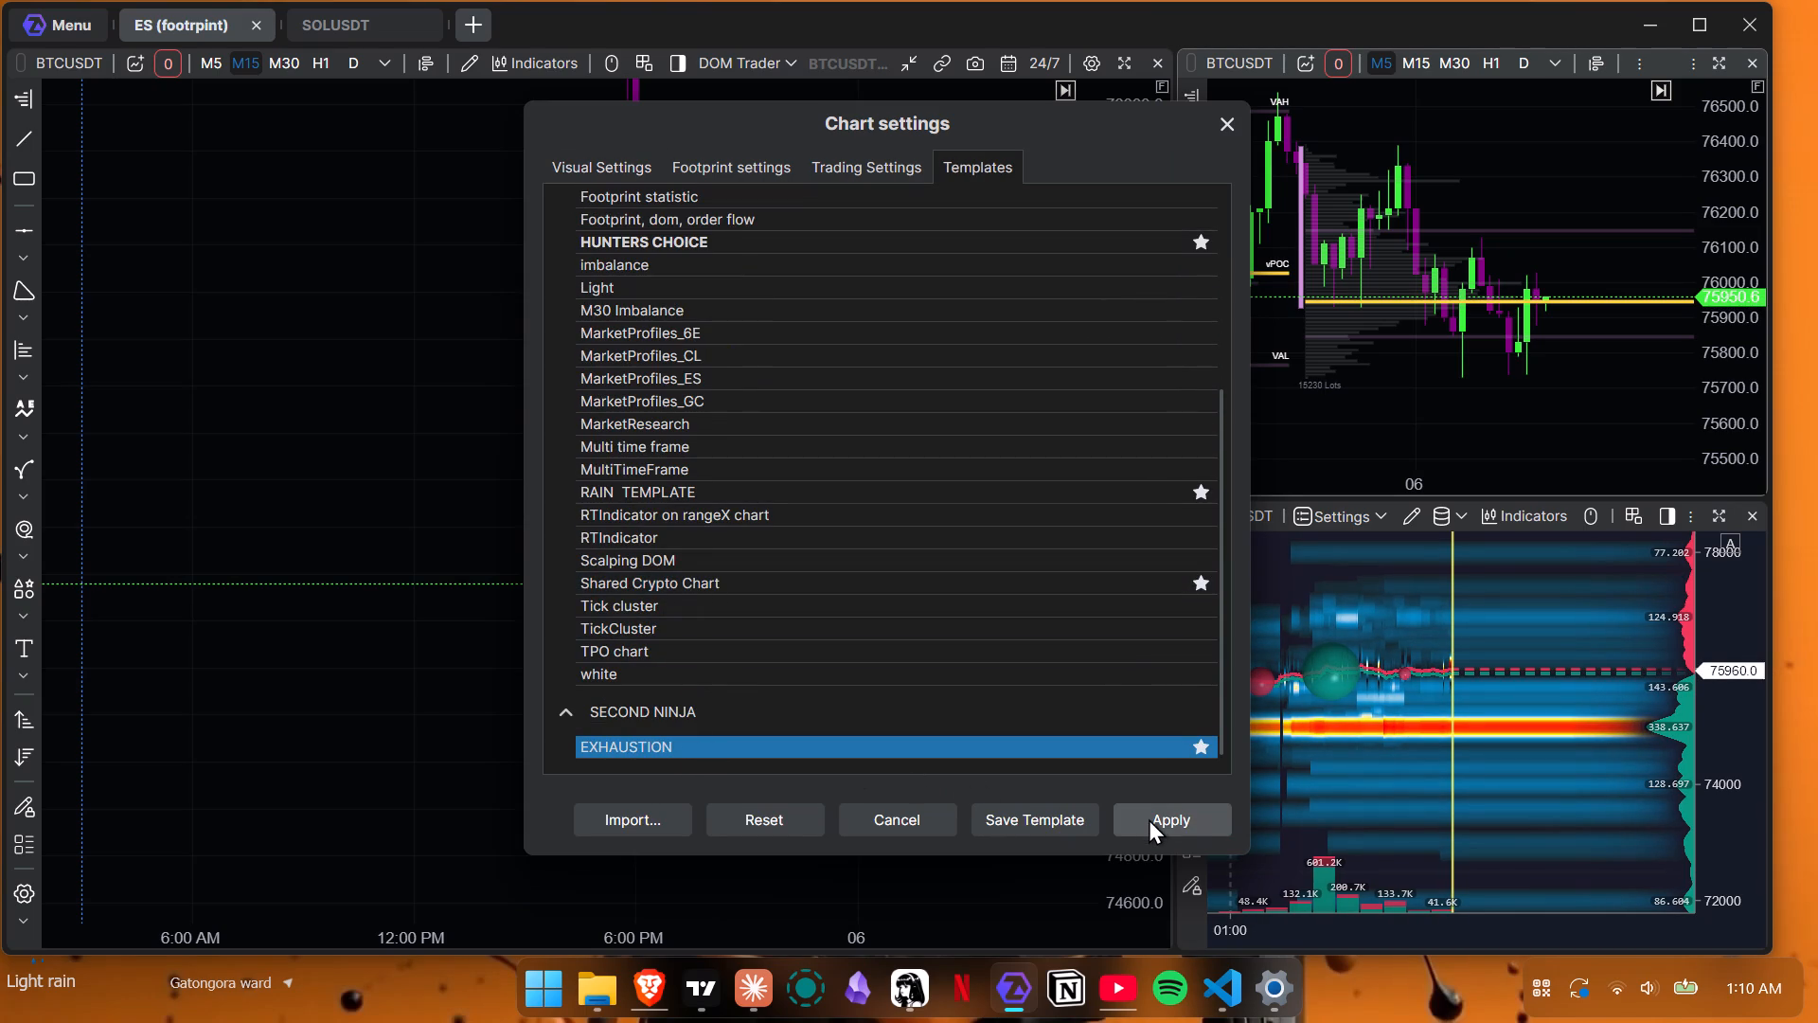
pyautogui.click(1149, 818)
pyautogui.click(1053, 572)
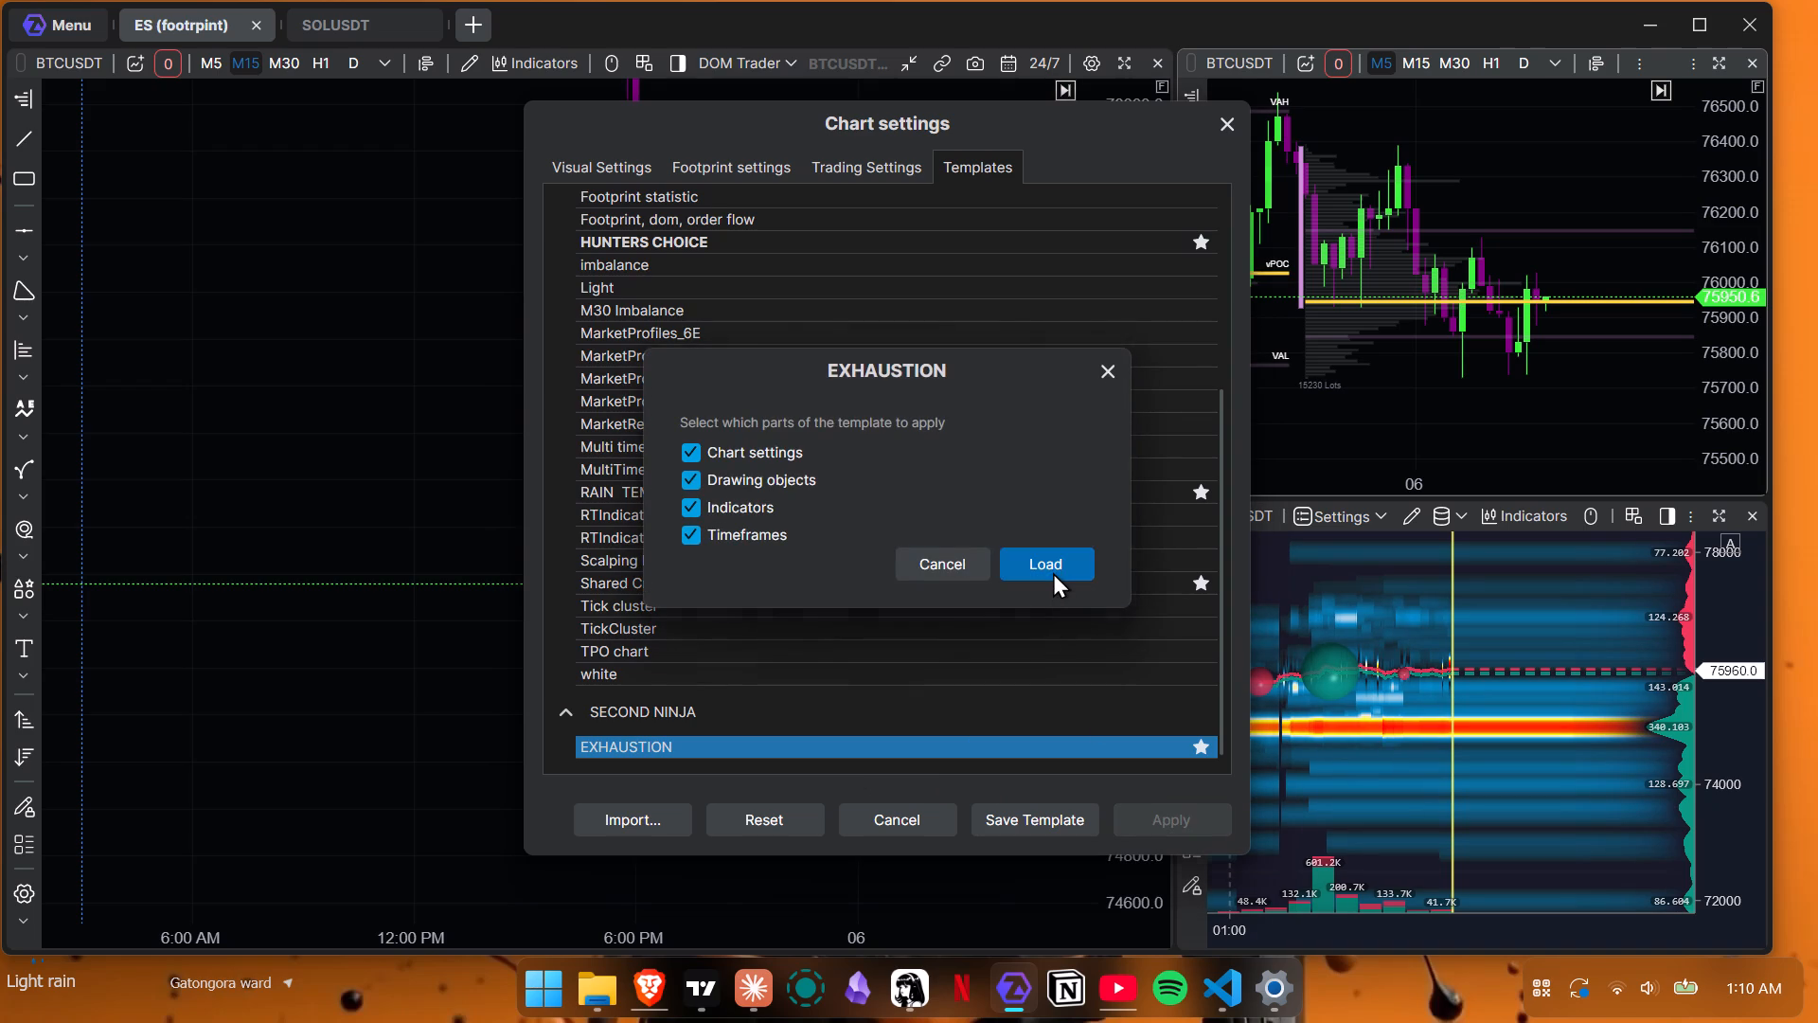
pyautogui.click(1521, 233)
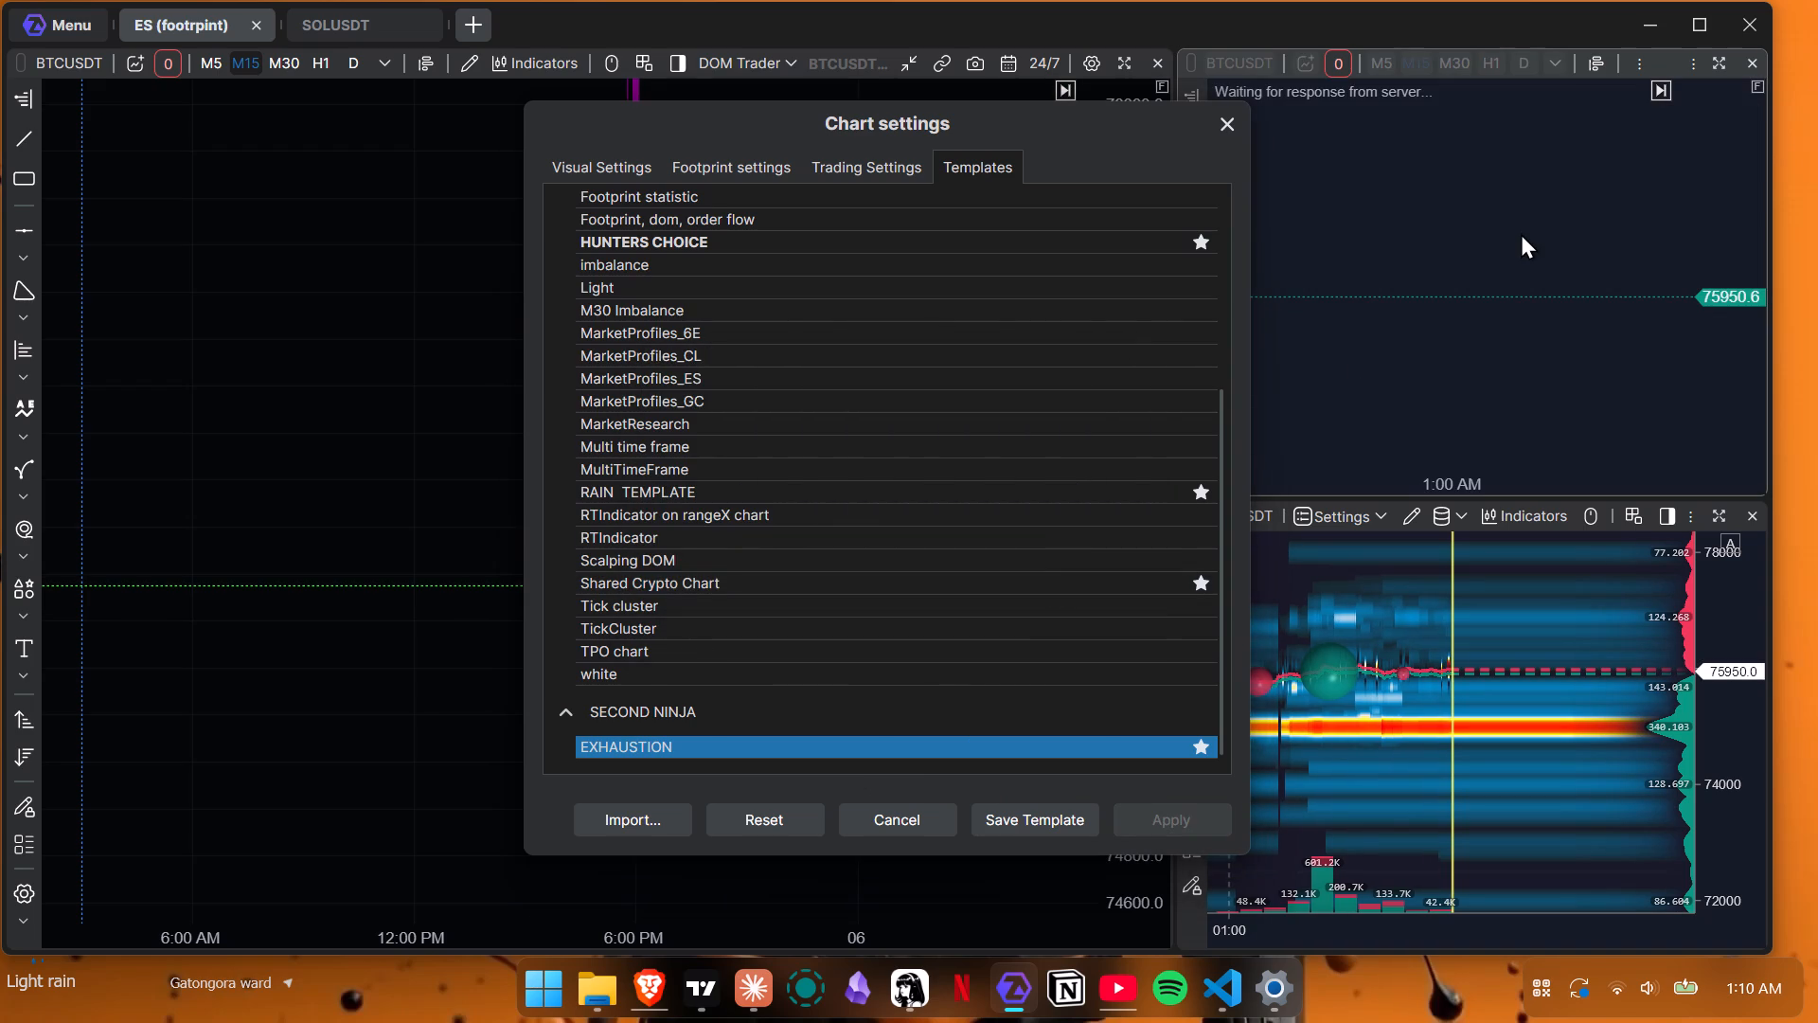
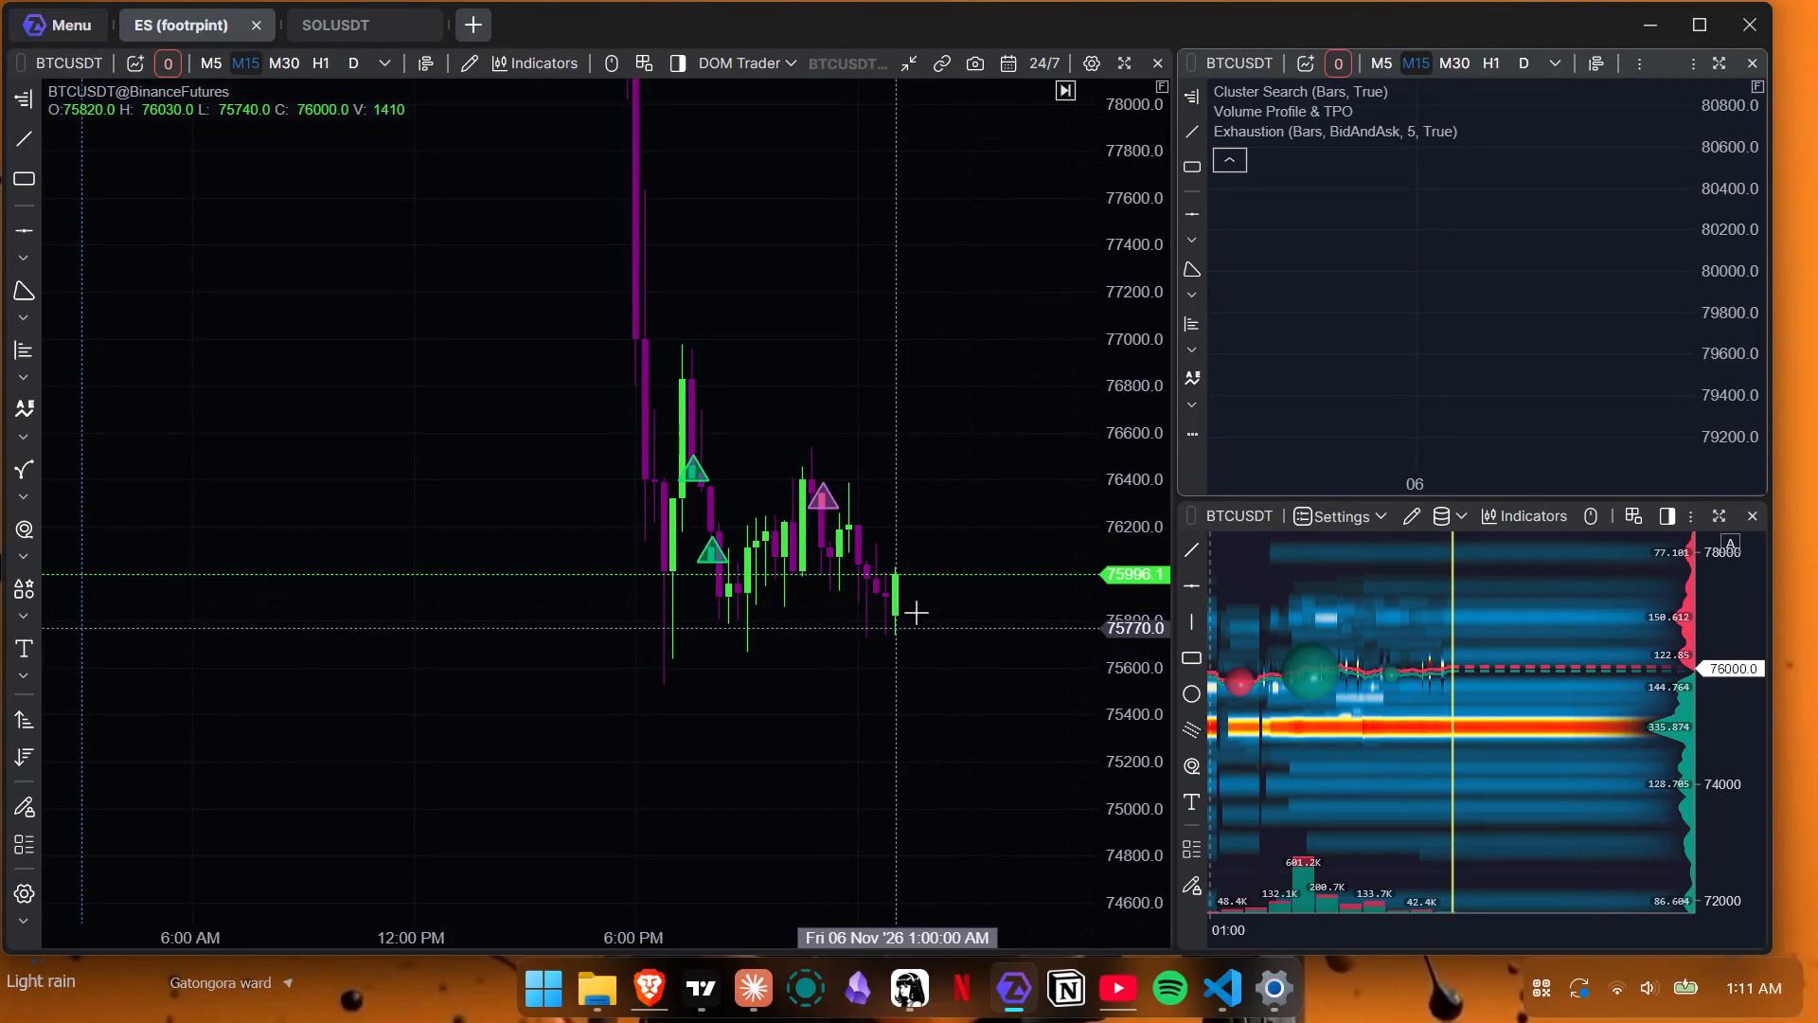
# Examine the latest candles, Exhaustion markers and volume profile levels on the small BTCUSDT M15 chart above the heatmap.
pyautogui.moveTo(1432, 281); pyautogui.dragTo(1647, 119)
pyautogui.scroll(-2, 1491, 252)
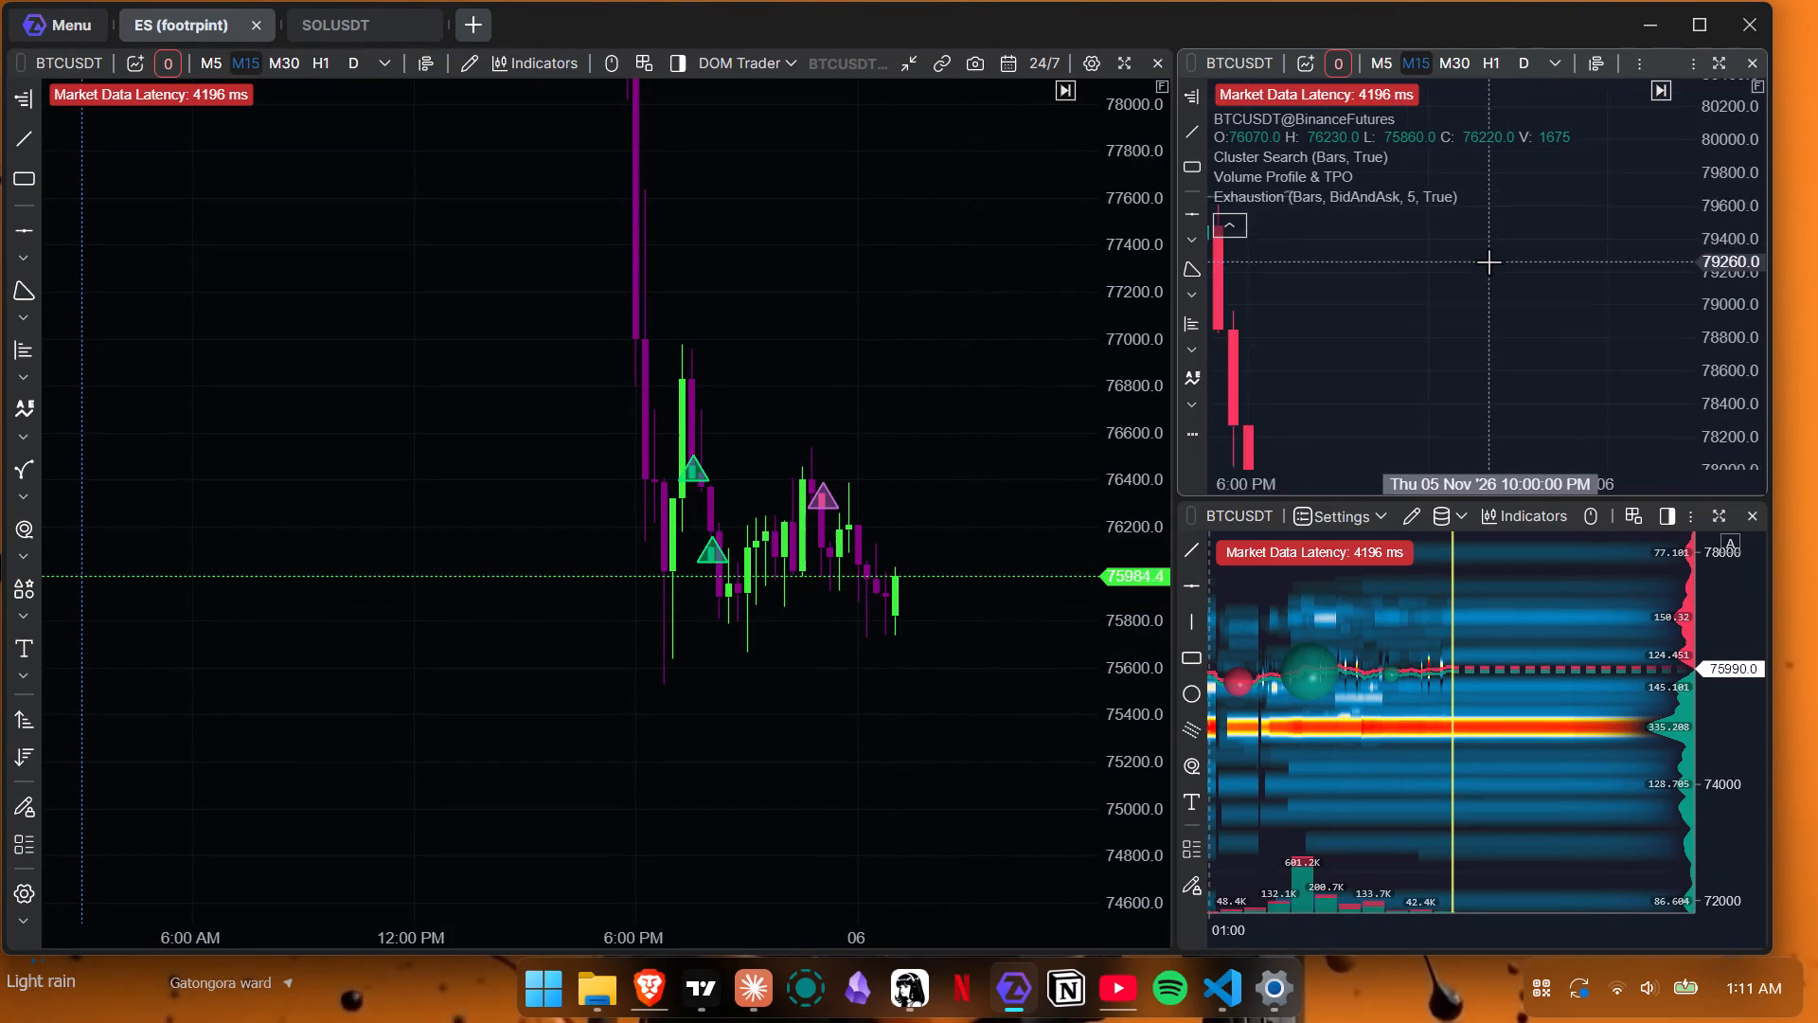
pyautogui.scroll(-2, 1488, 261)
pyautogui.moveTo(1485, 347); pyautogui.dragTo(1535, 86)
pyautogui.moveTo(1524, 290); pyautogui.dragTo(1443, 163)
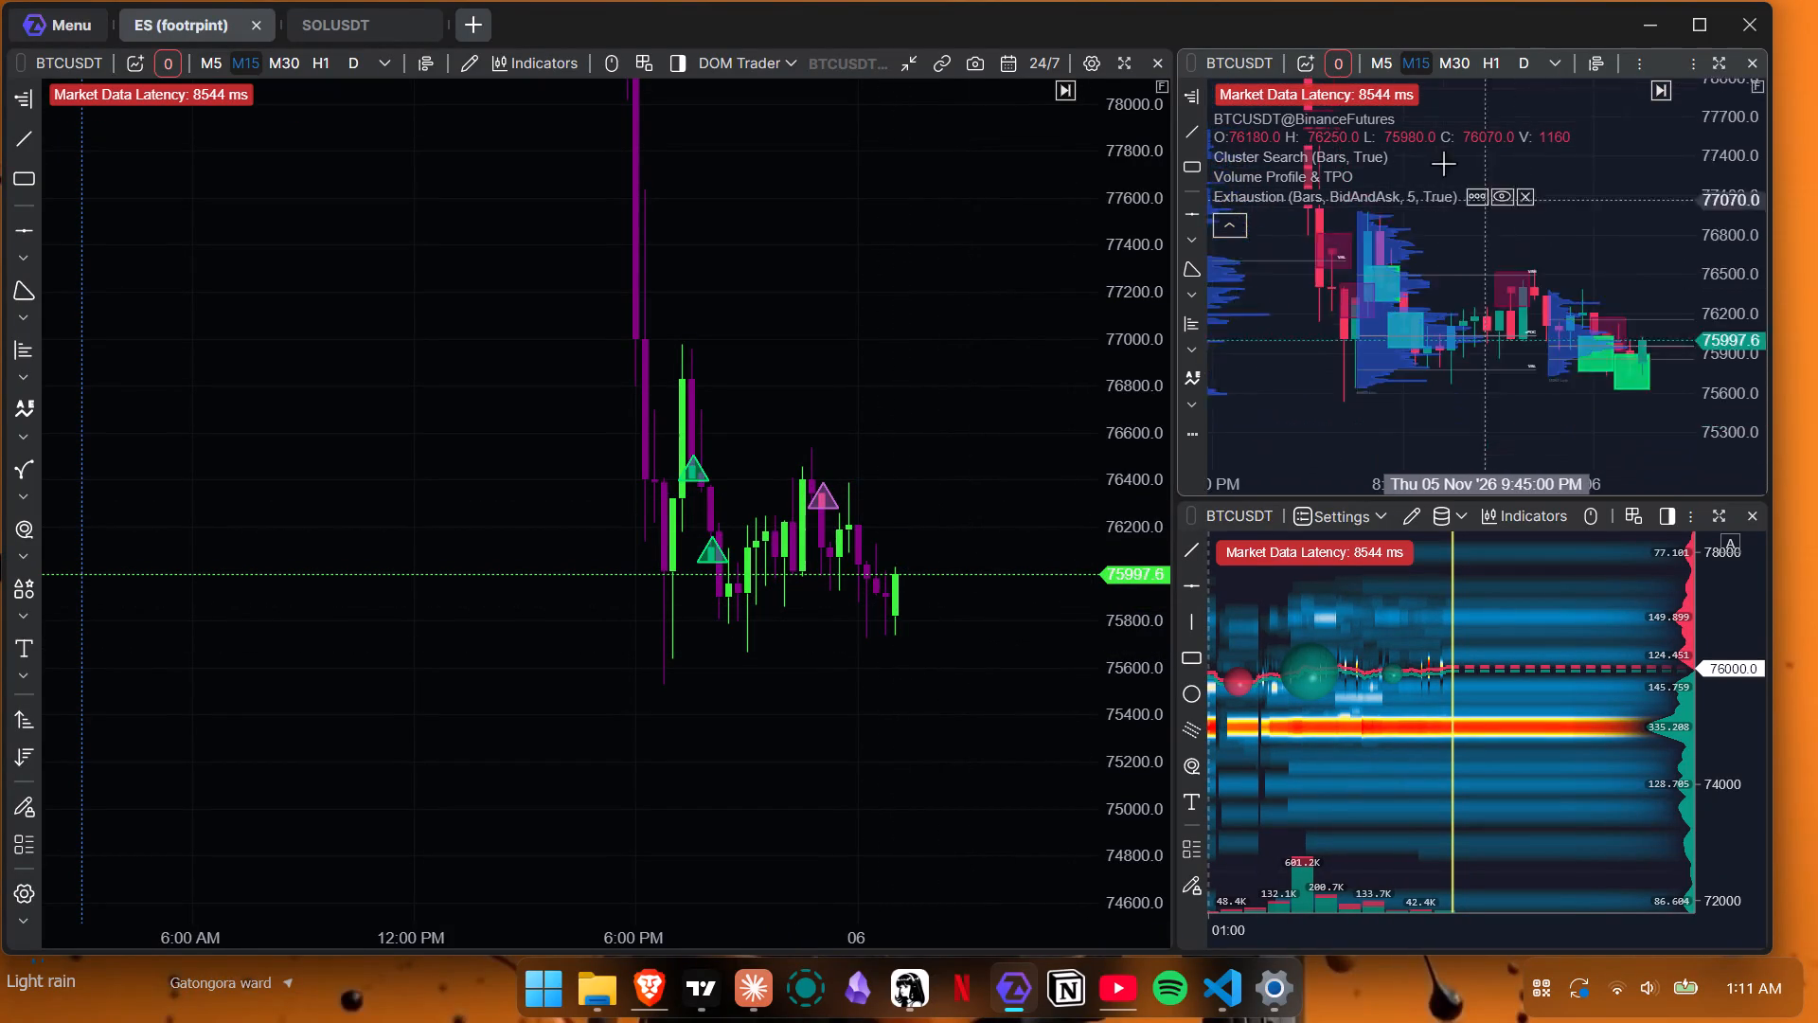
pyautogui.moveTo(1443, 163); pyautogui.dragTo(1334, 102)
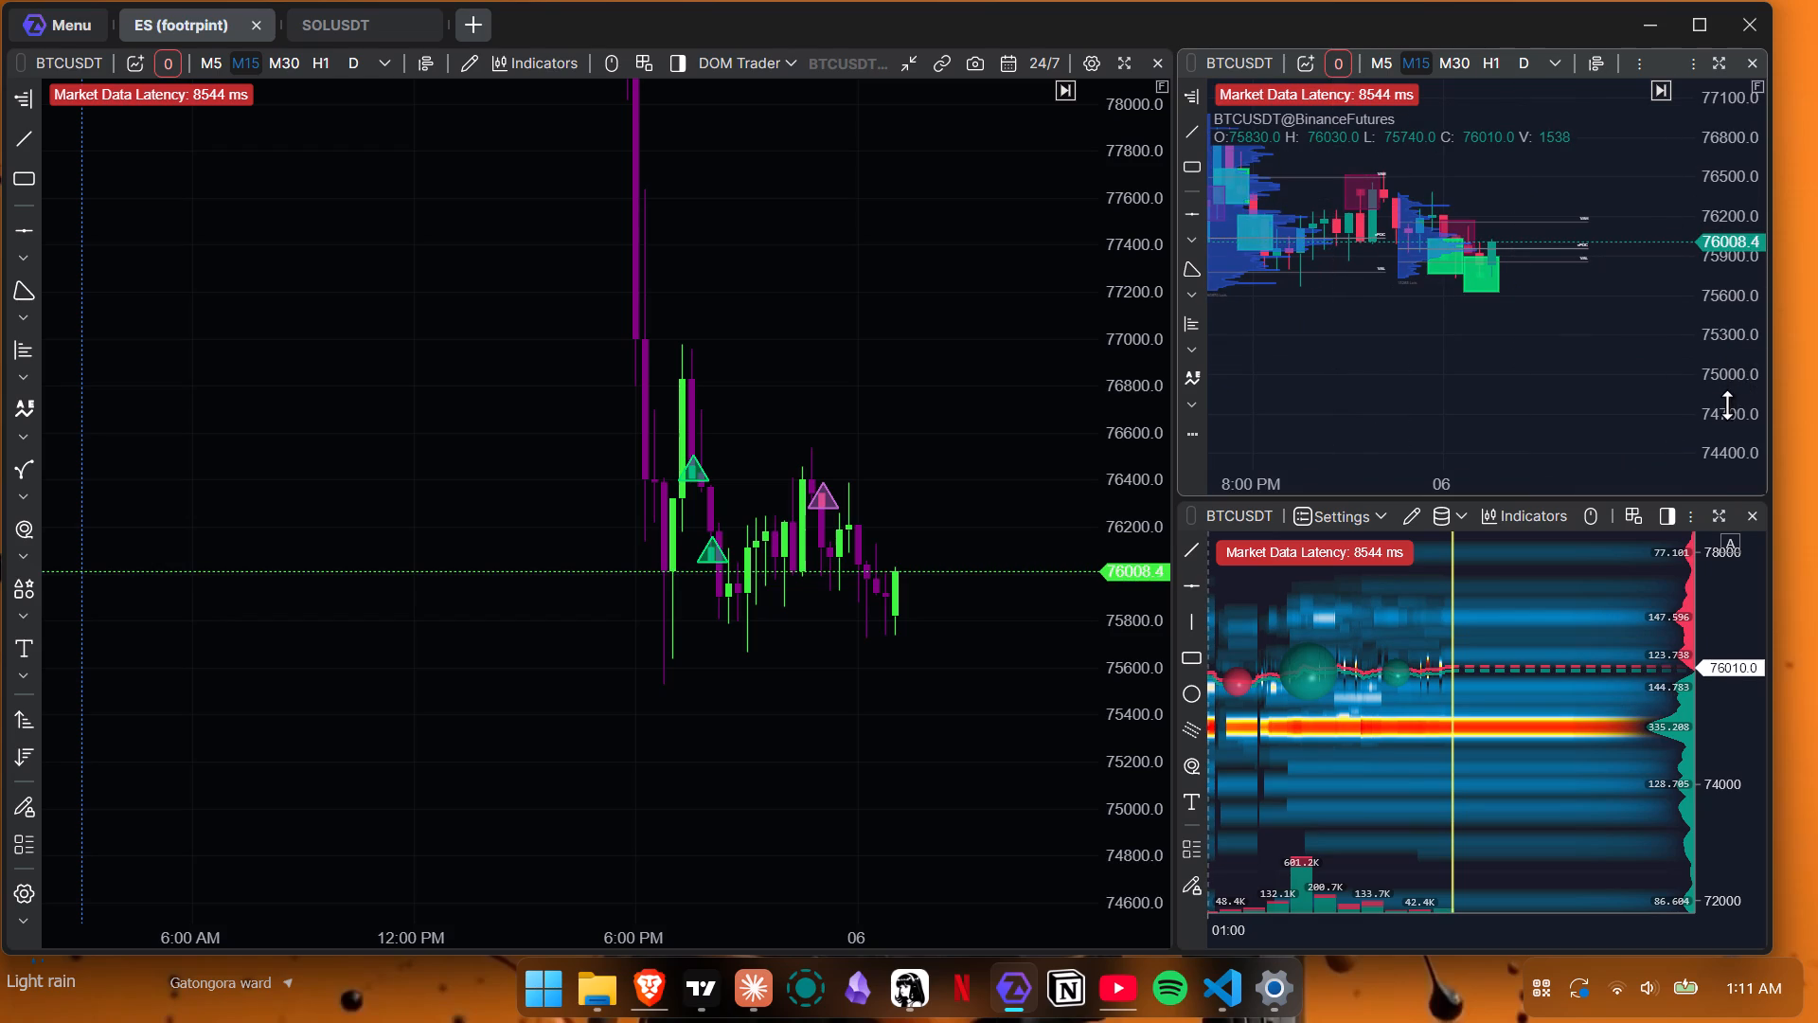
pyautogui.moveTo(1740, 417); pyautogui.dragTo(1717, 221)
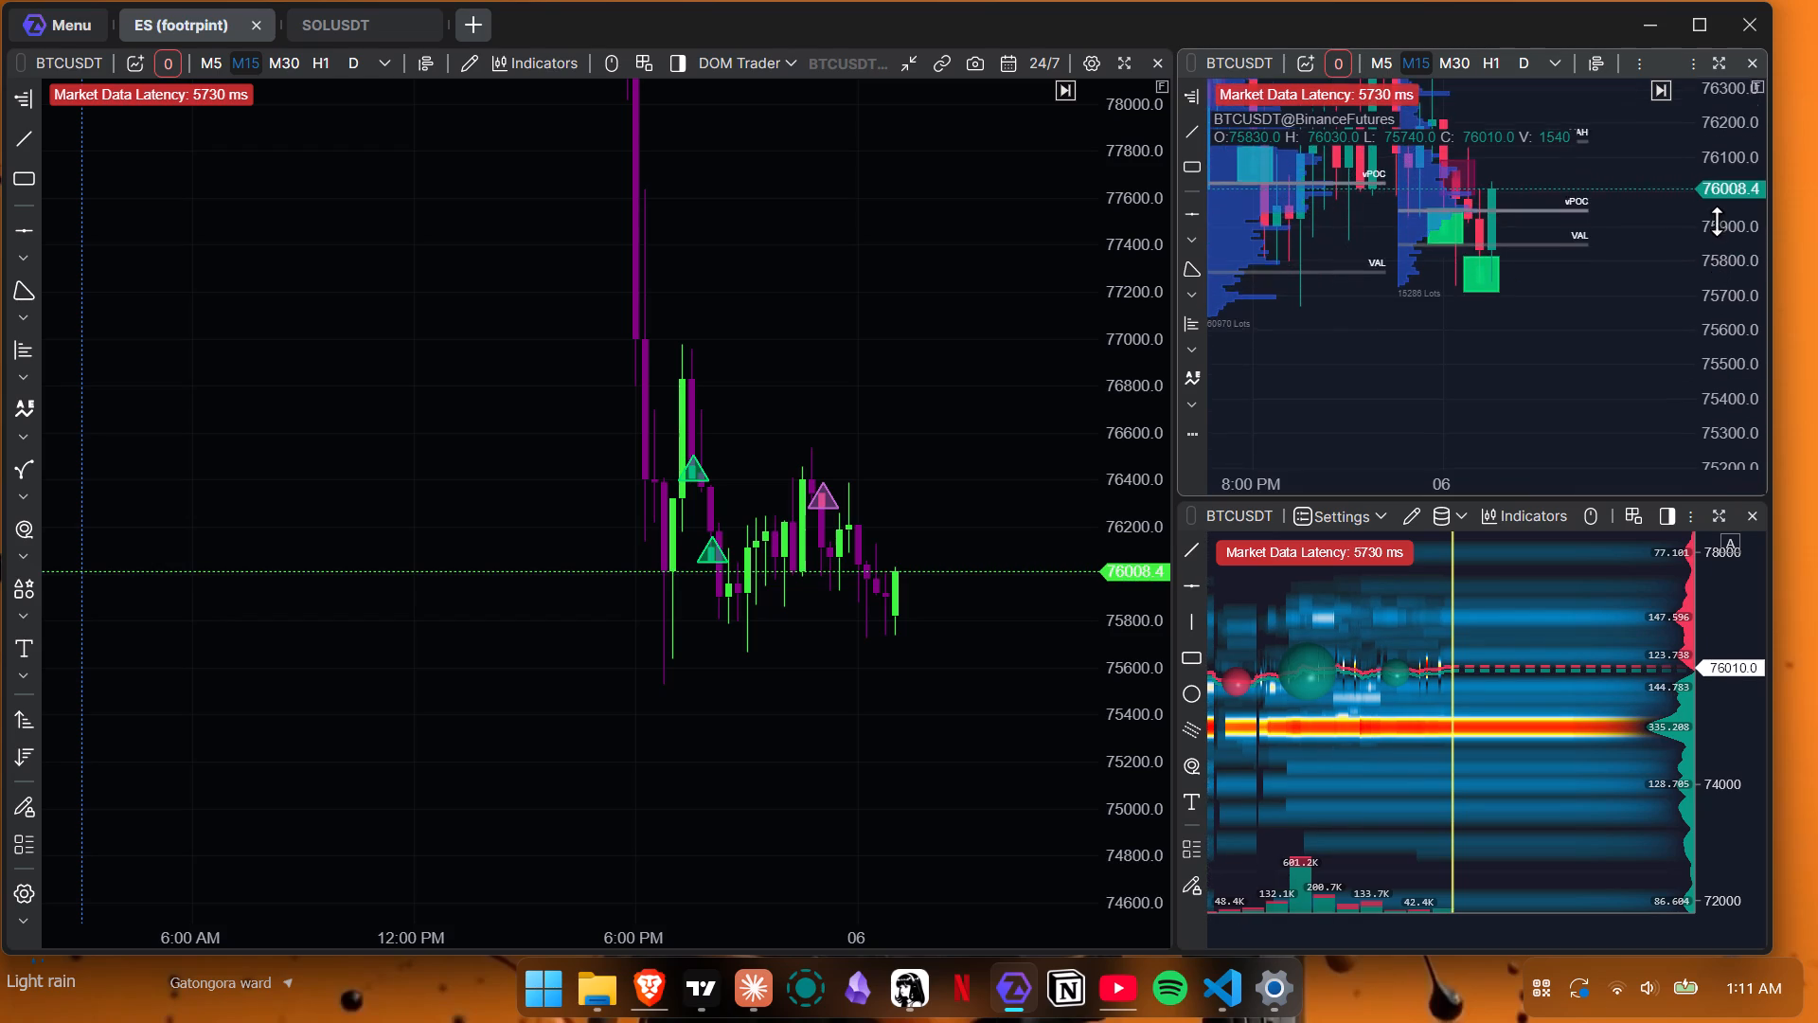
pyautogui.moveTo(1717, 221); pyautogui.dragTo(1716, 209)
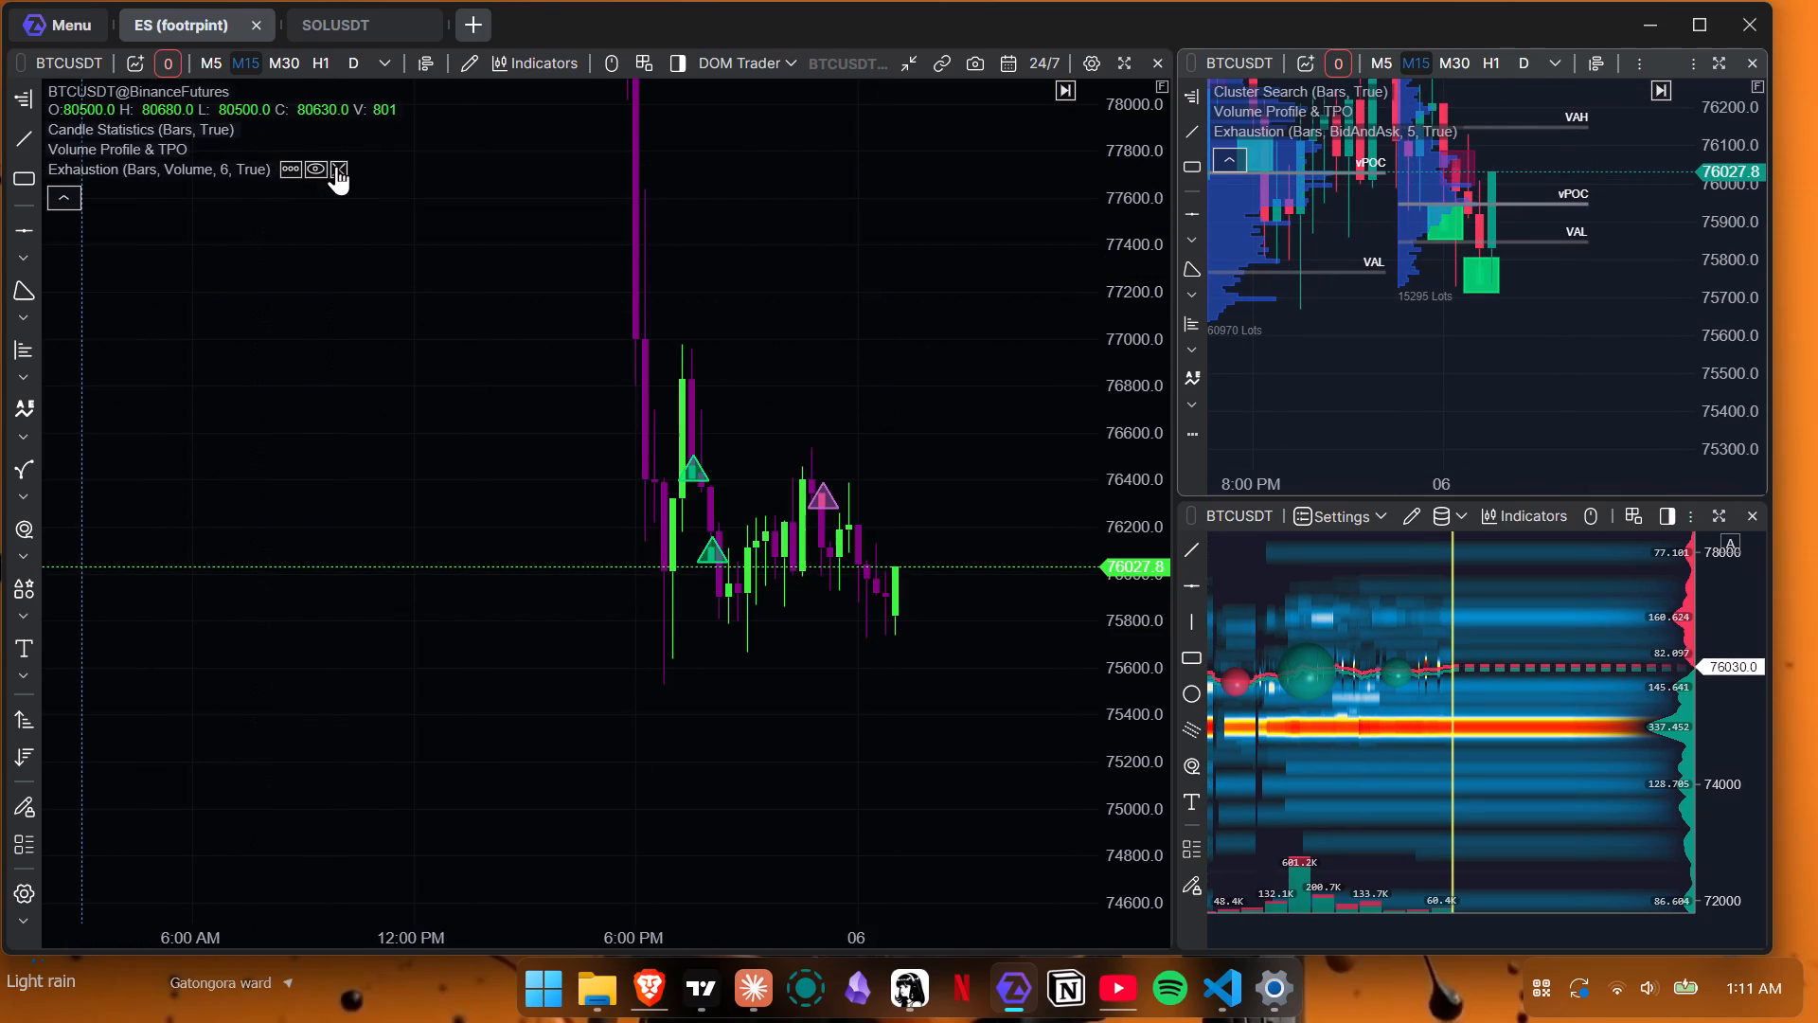
# Remove the Exhaustion indicator from the large BTCUSDT M15 chart.
pyautogui.click(336, 166)
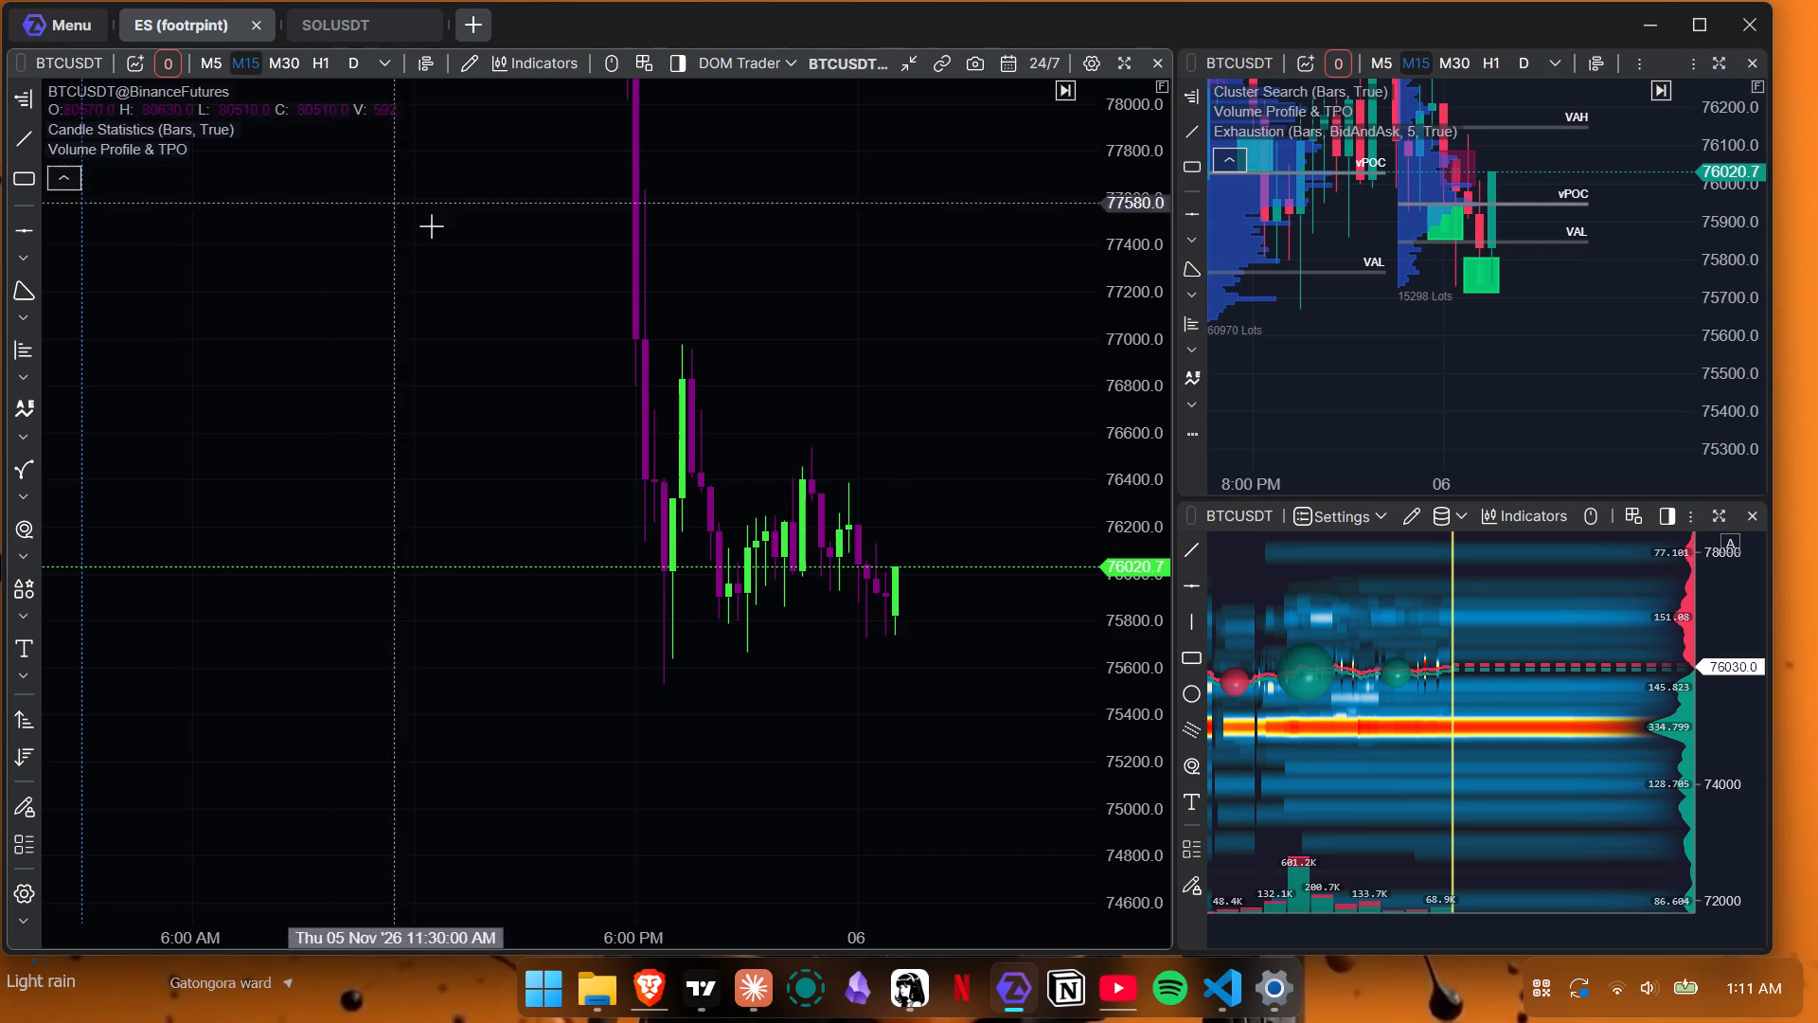
# Remove the Volume Profile & TPO indicator from the small BTCUSDT chart above the heatmap.
pyautogui.moveTo(1317, 330); pyautogui.dragTo(1411, 419)
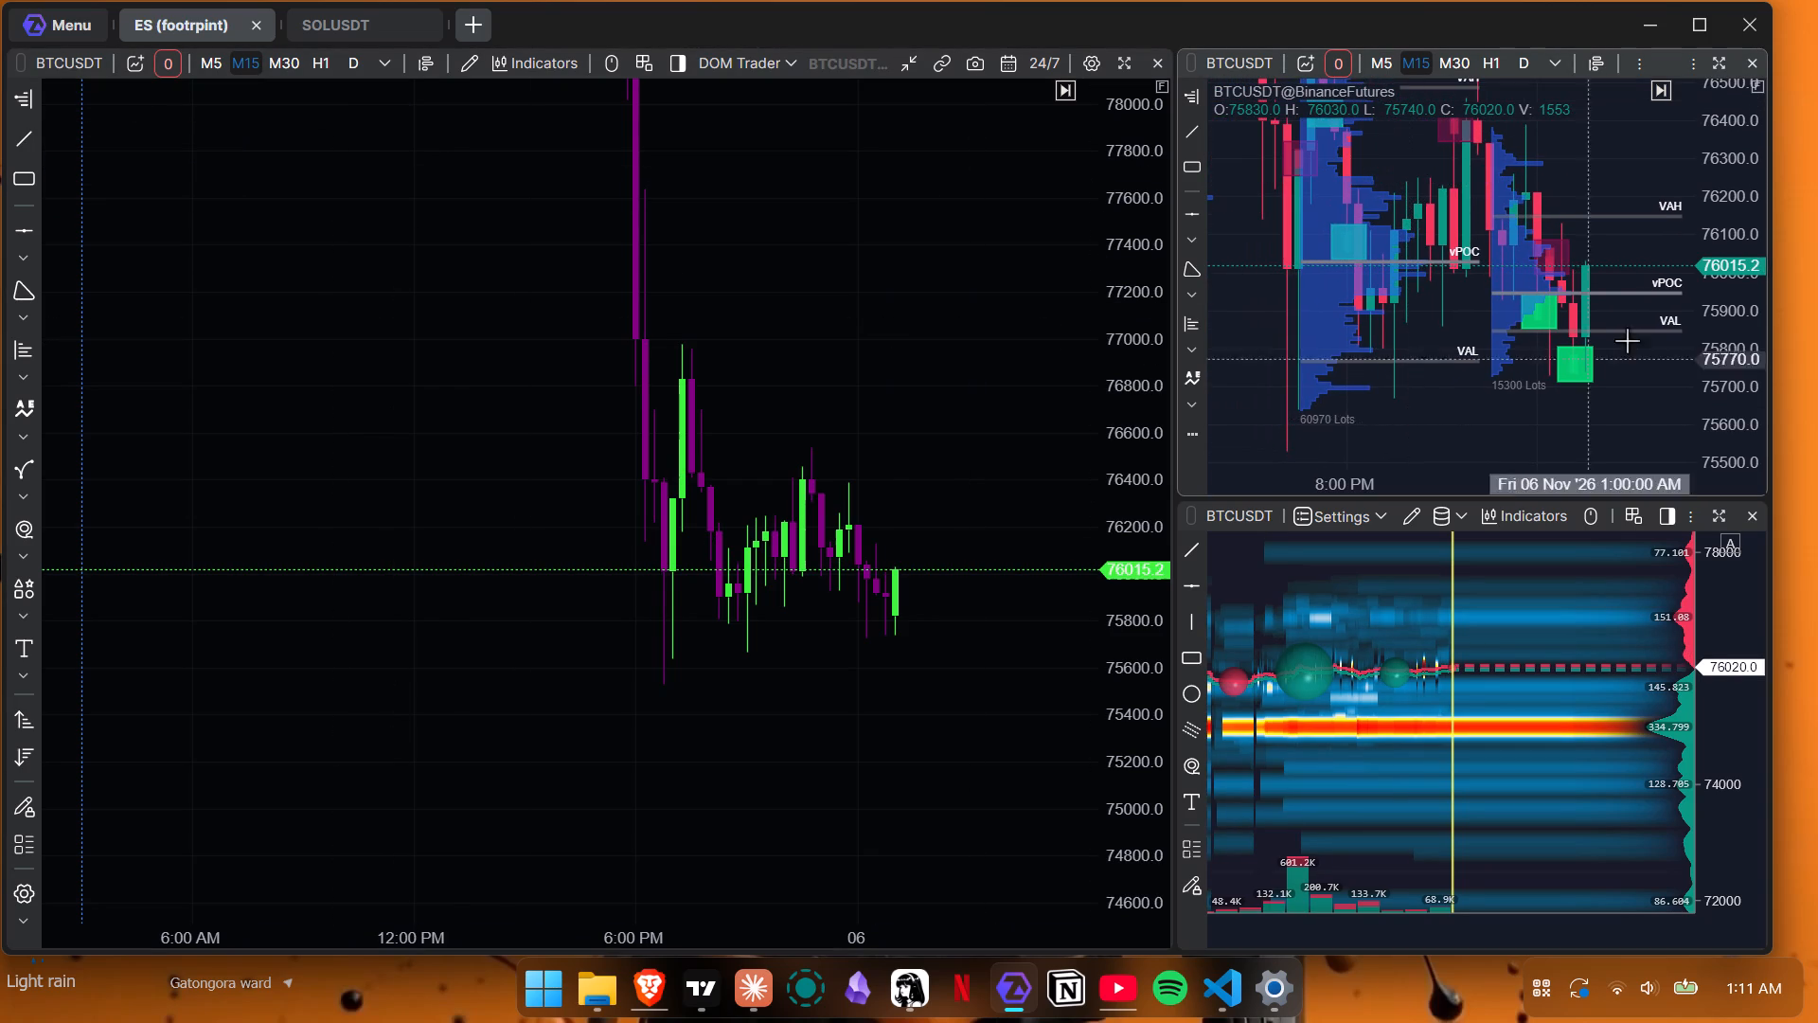
pyautogui.moveTo(1761, 270); pyautogui.dragTo(1765, 353)
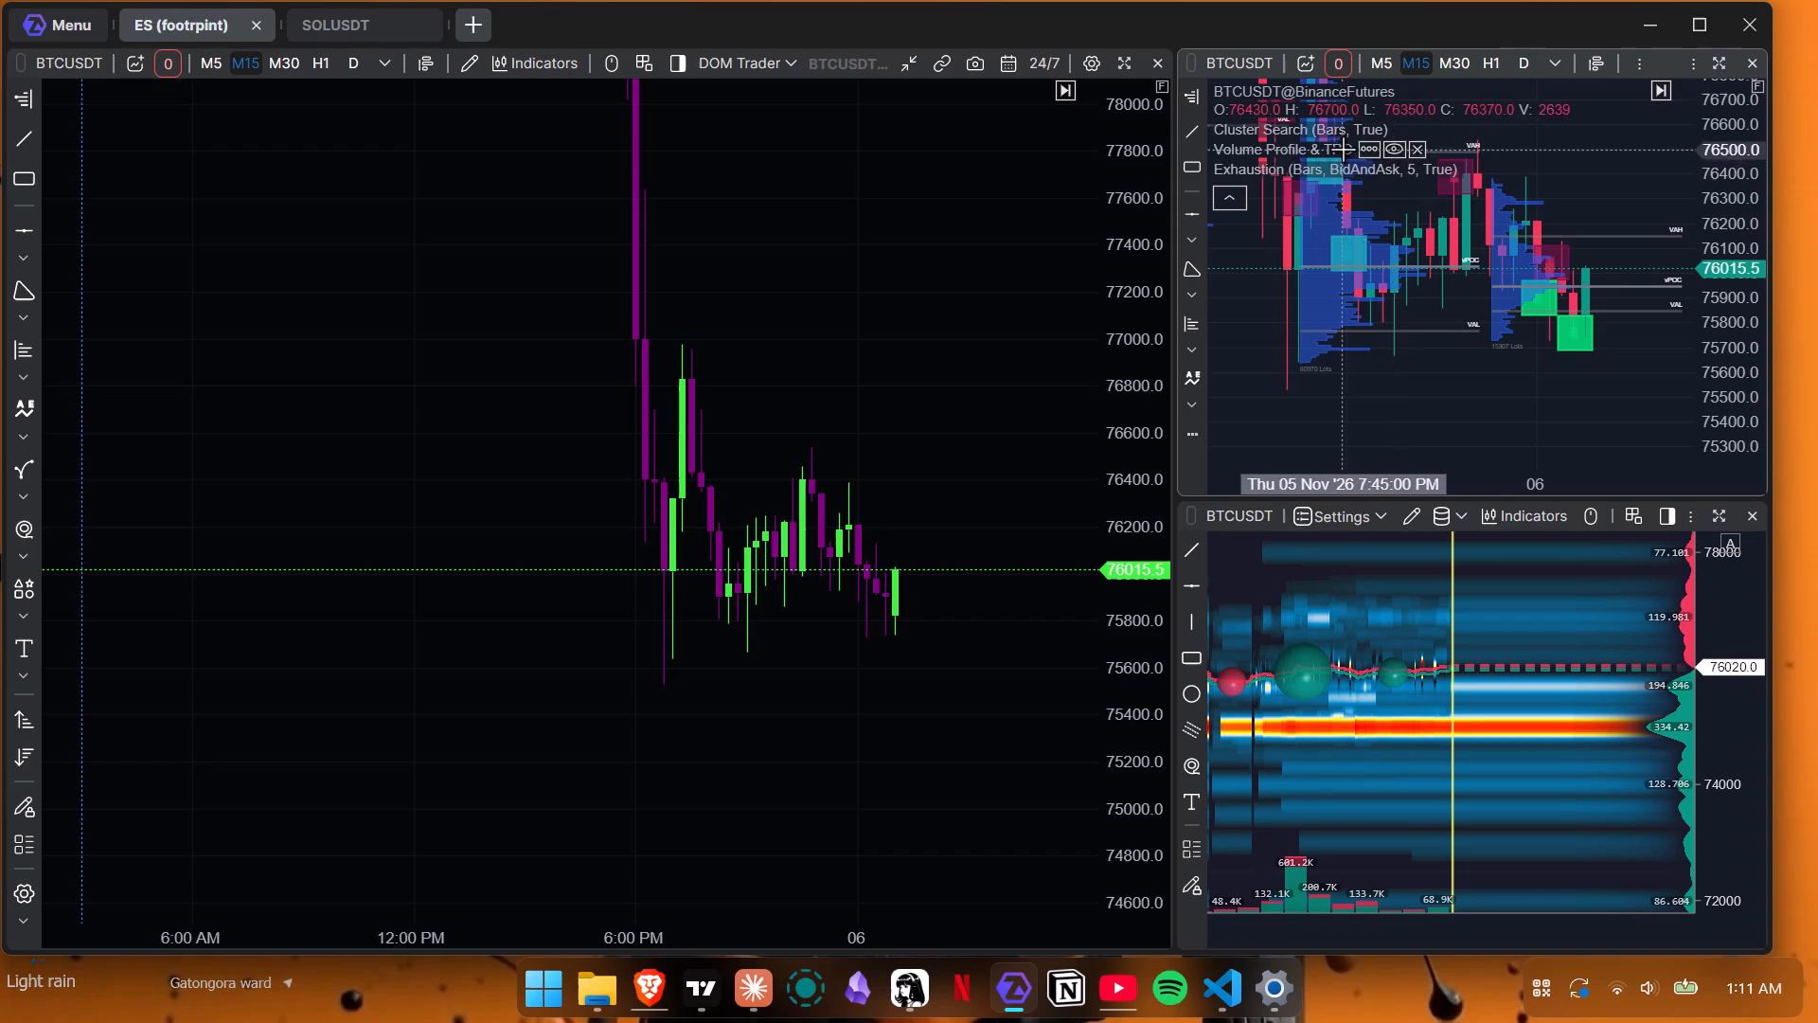
pyautogui.click(1418, 148)
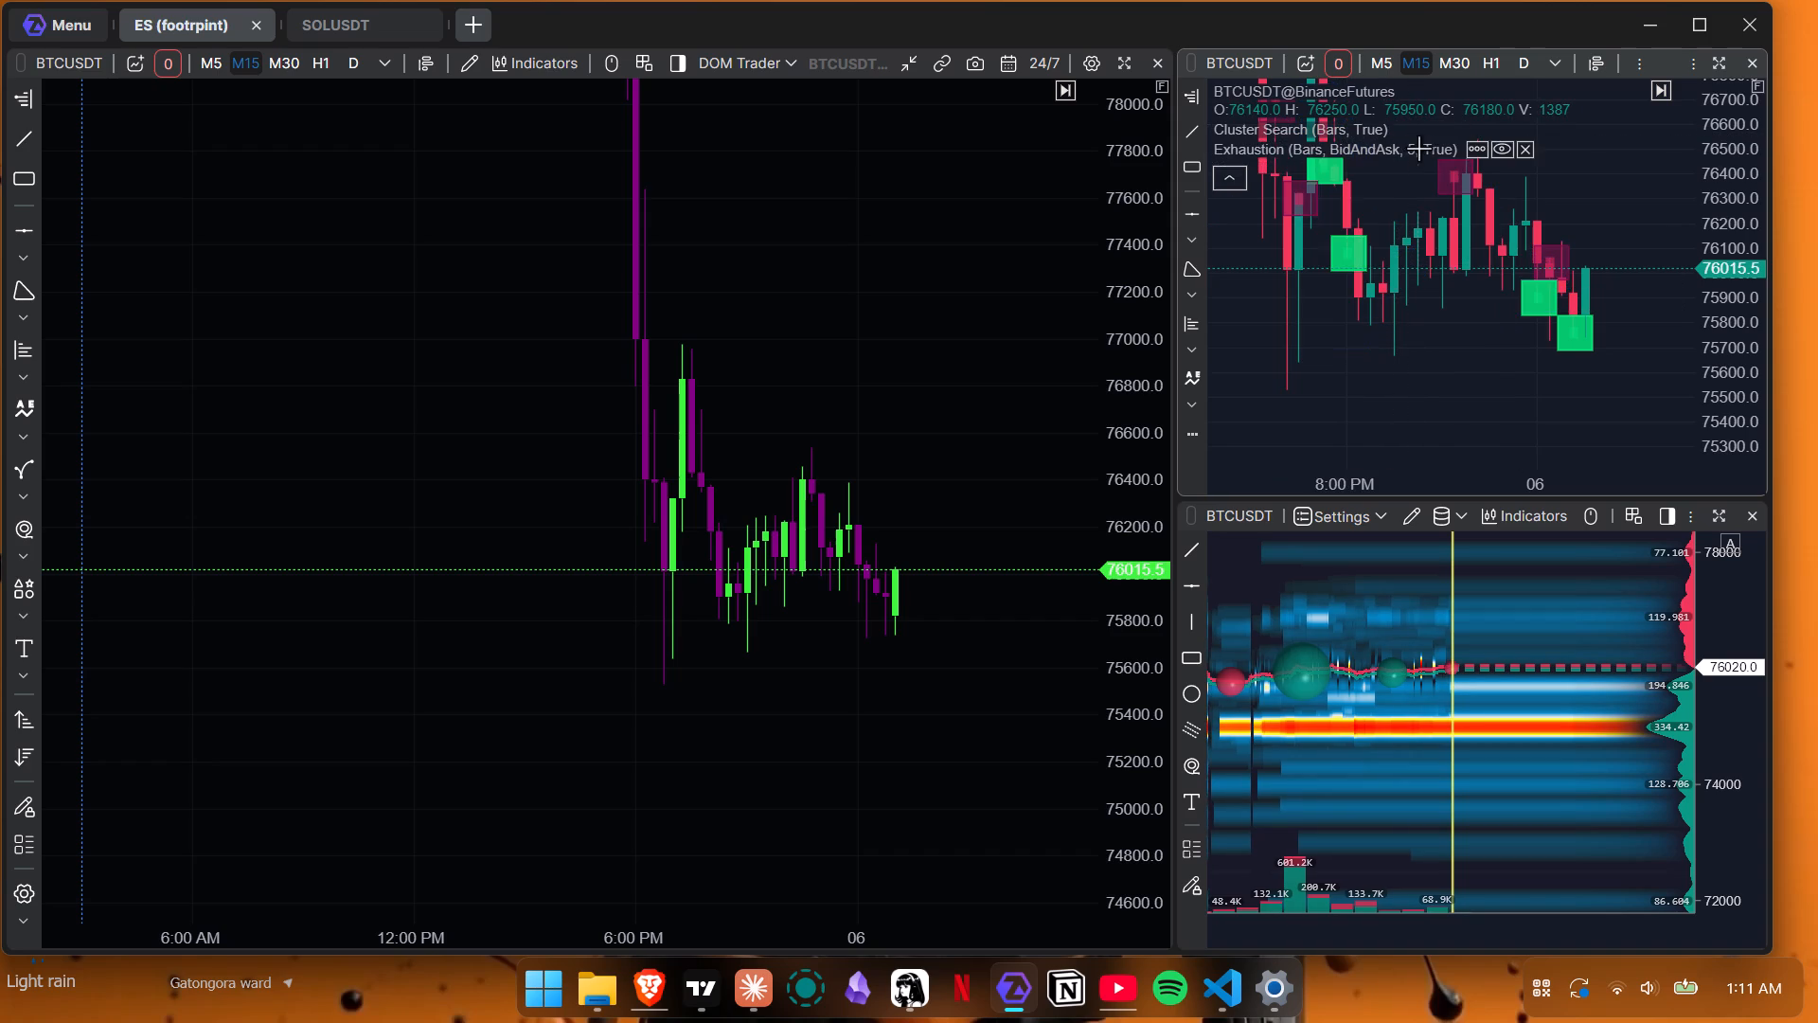
# Examine the bid and ask footprint clusters of the latest candles on the large BTCUSDT M15 chart.
pyautogui.scroll(2, 1381, 258)
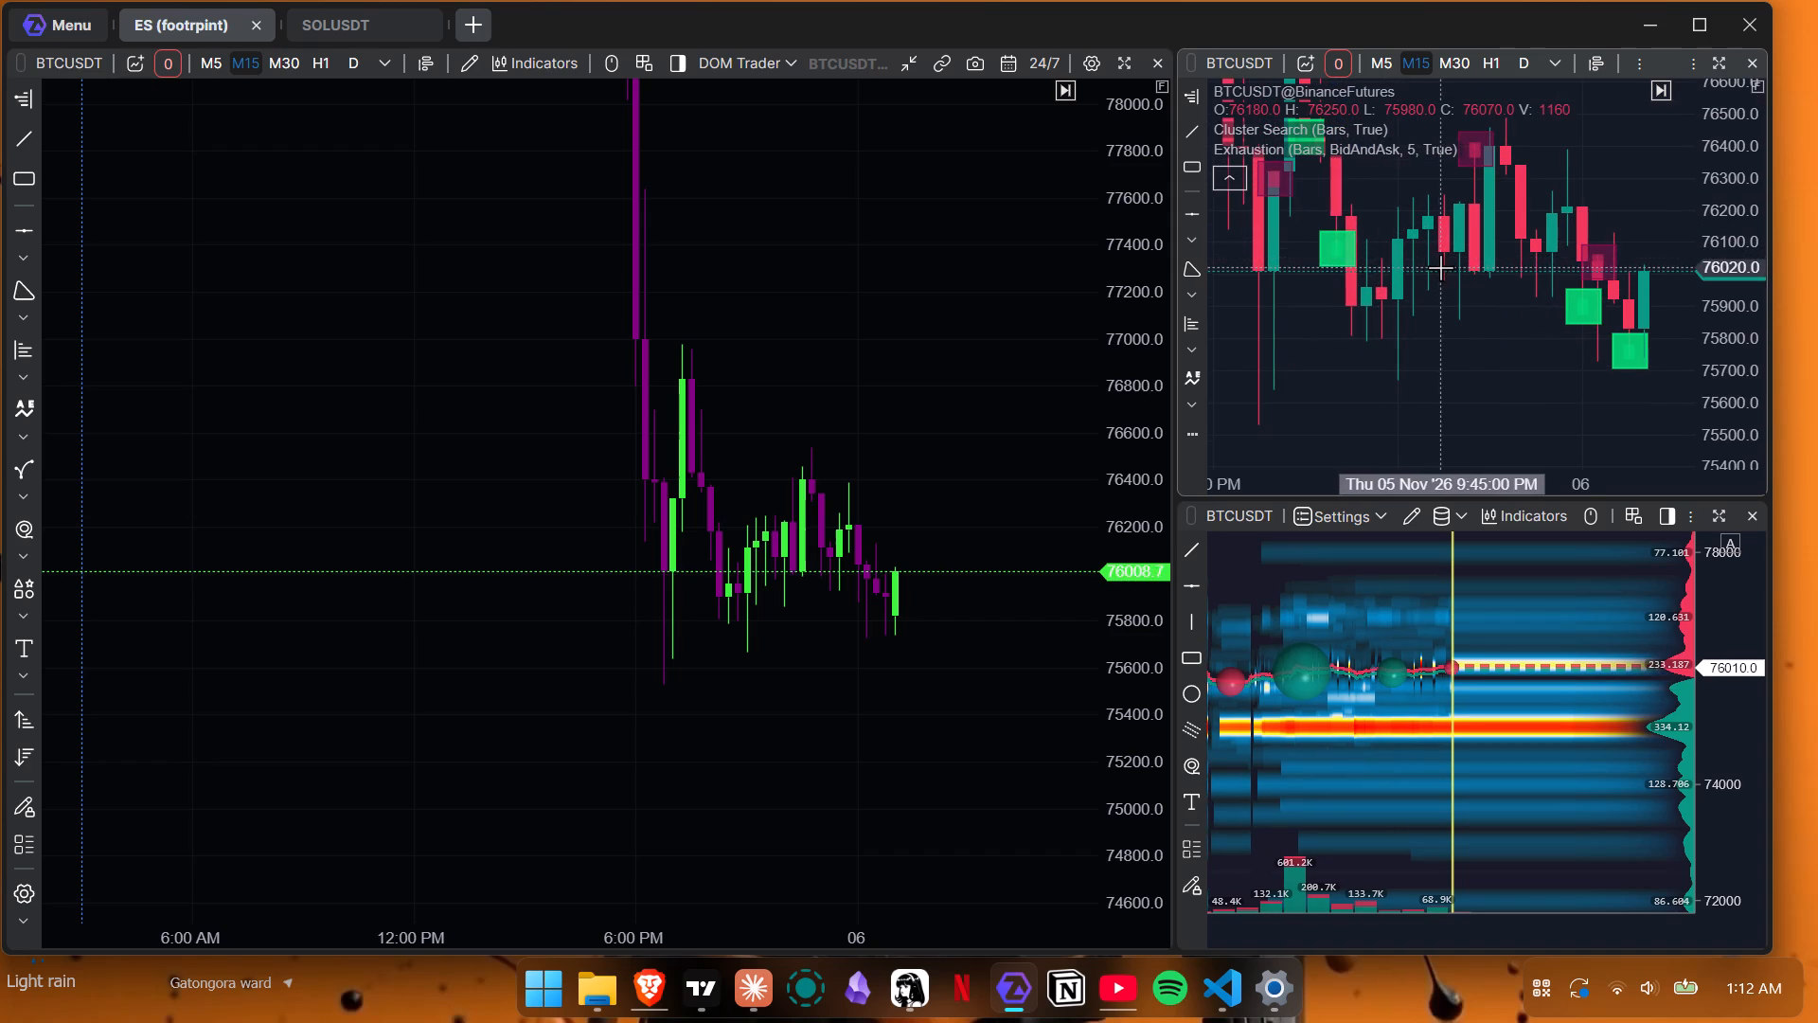
pyautogui.scroll(-2, 1440, 267)
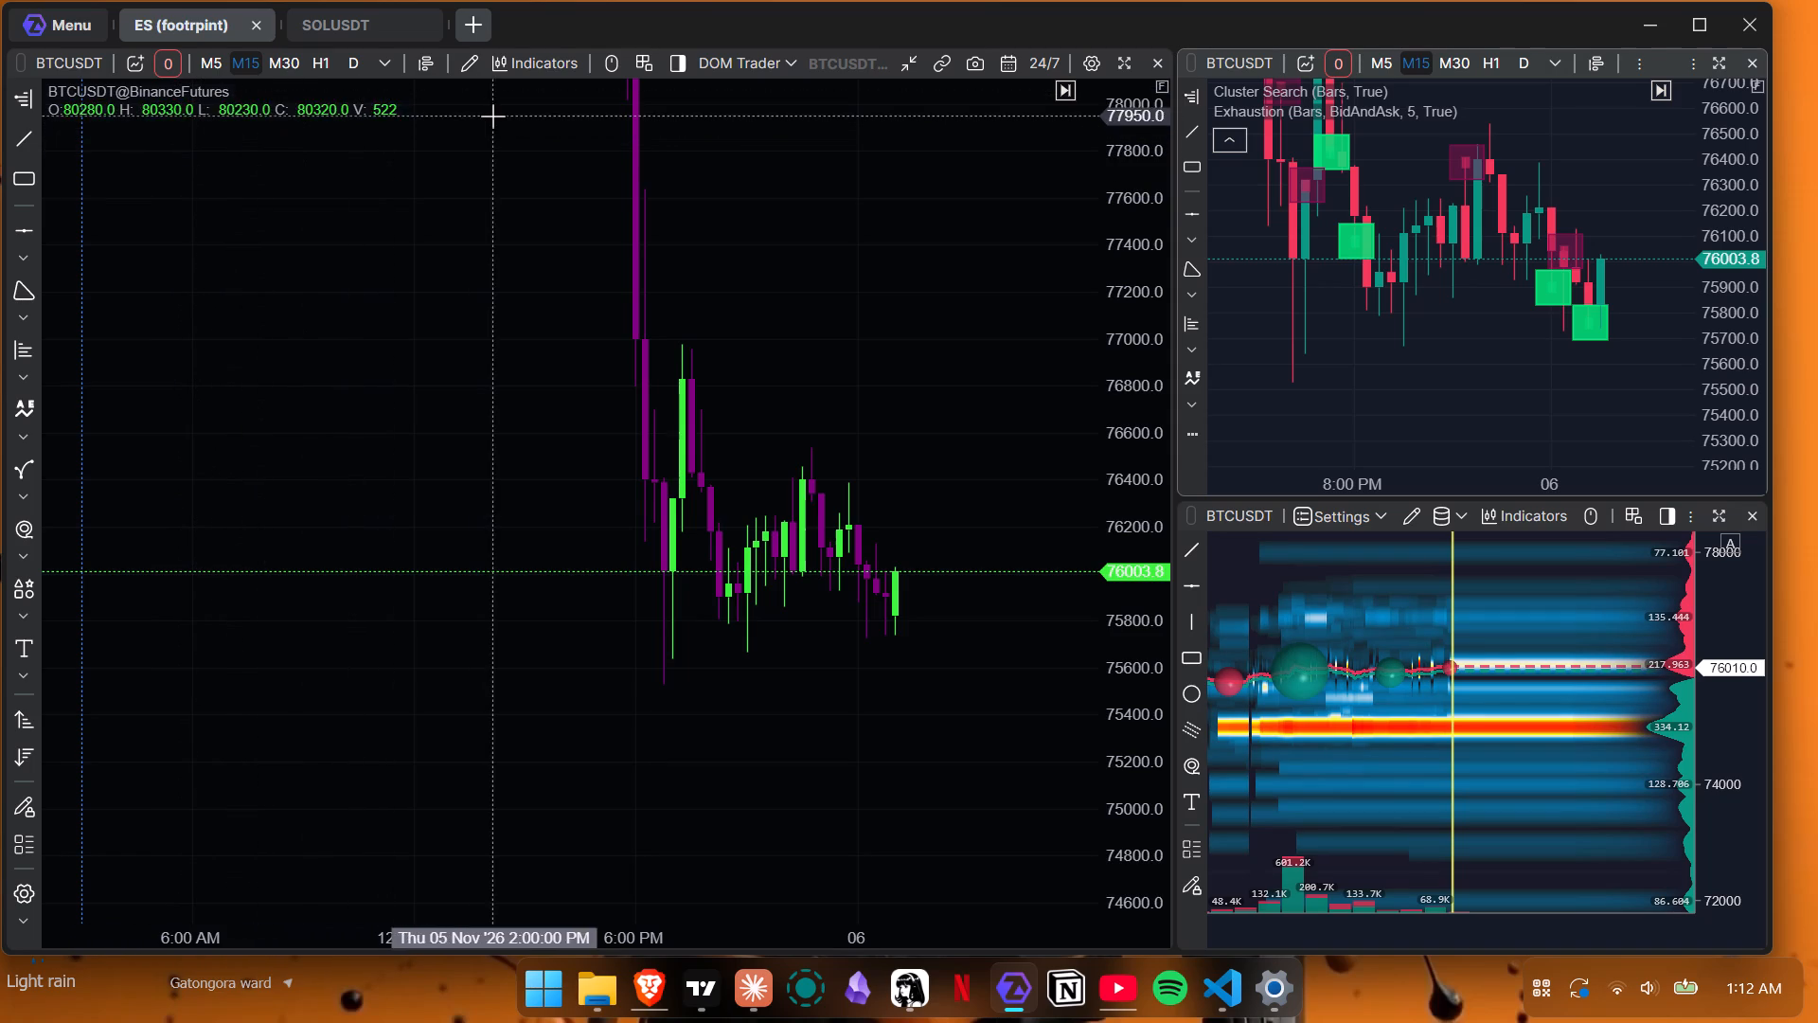
pyautogui.scroll(6, 706, 332)
pyautogui.scroll(7, 669, 544)
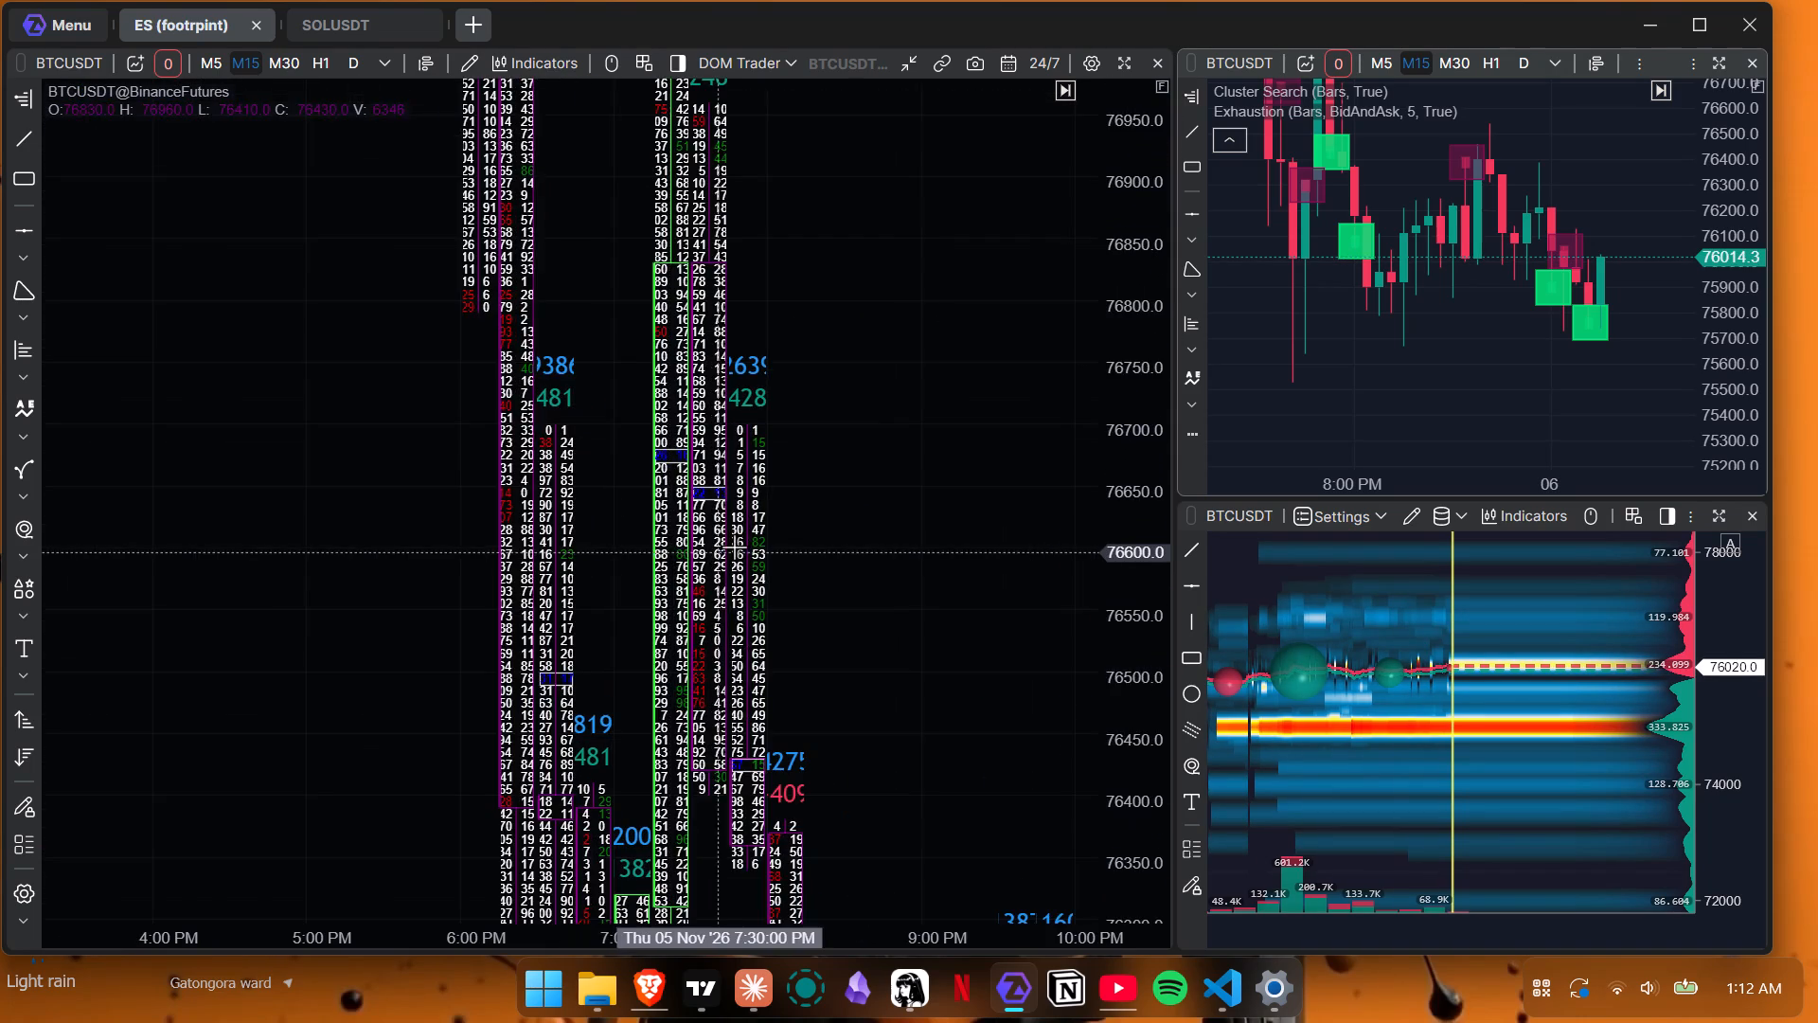
pyautogui.scroll(5, 734, 547)
pyautogui.moveTo(892, 488); pyautogui.dragTo(376, 1)
pyautogui.moveTo(700, 496); pyautogui.dragTo(197, 0)
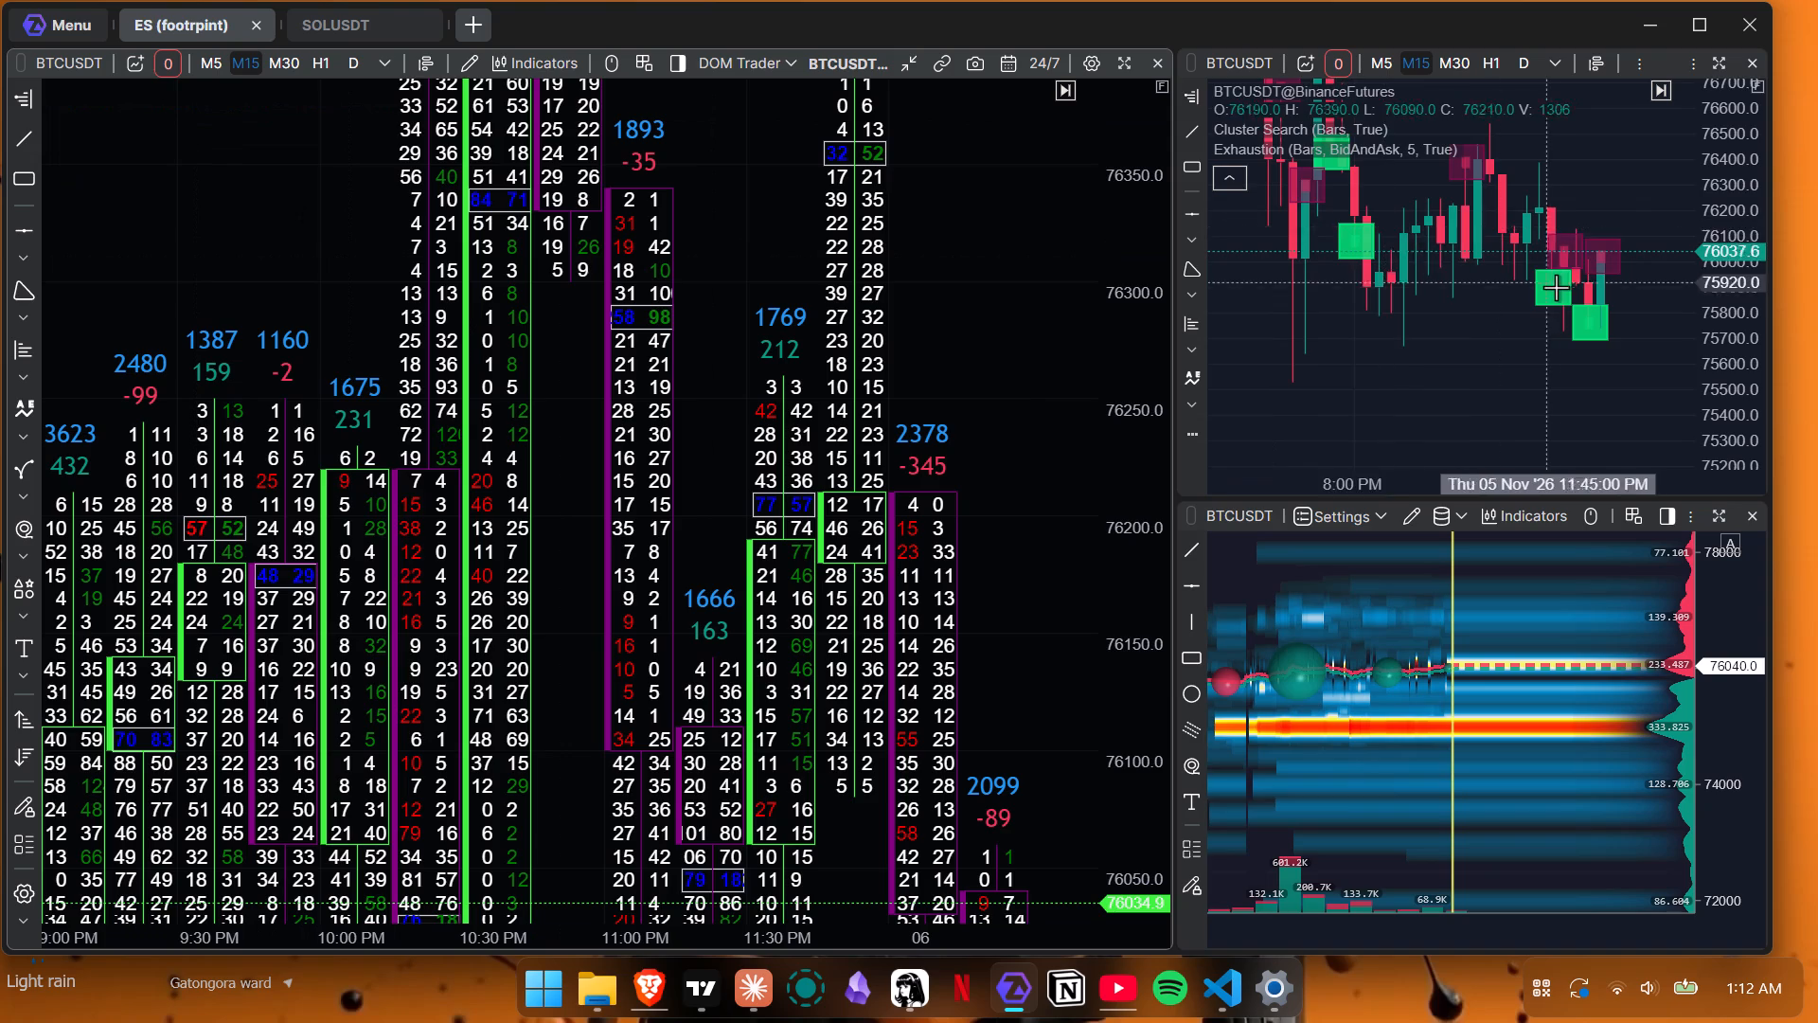
# Compare the Exhaustion markers on the small BTCUSDT chart with the large chart's recent candles and the heatmap's liquidity levels.
pyautogui.scroll(-3, 1557, 287)
pyautogui.moveTo(1514, 348); pyautogui.dragTo(1439, 381)
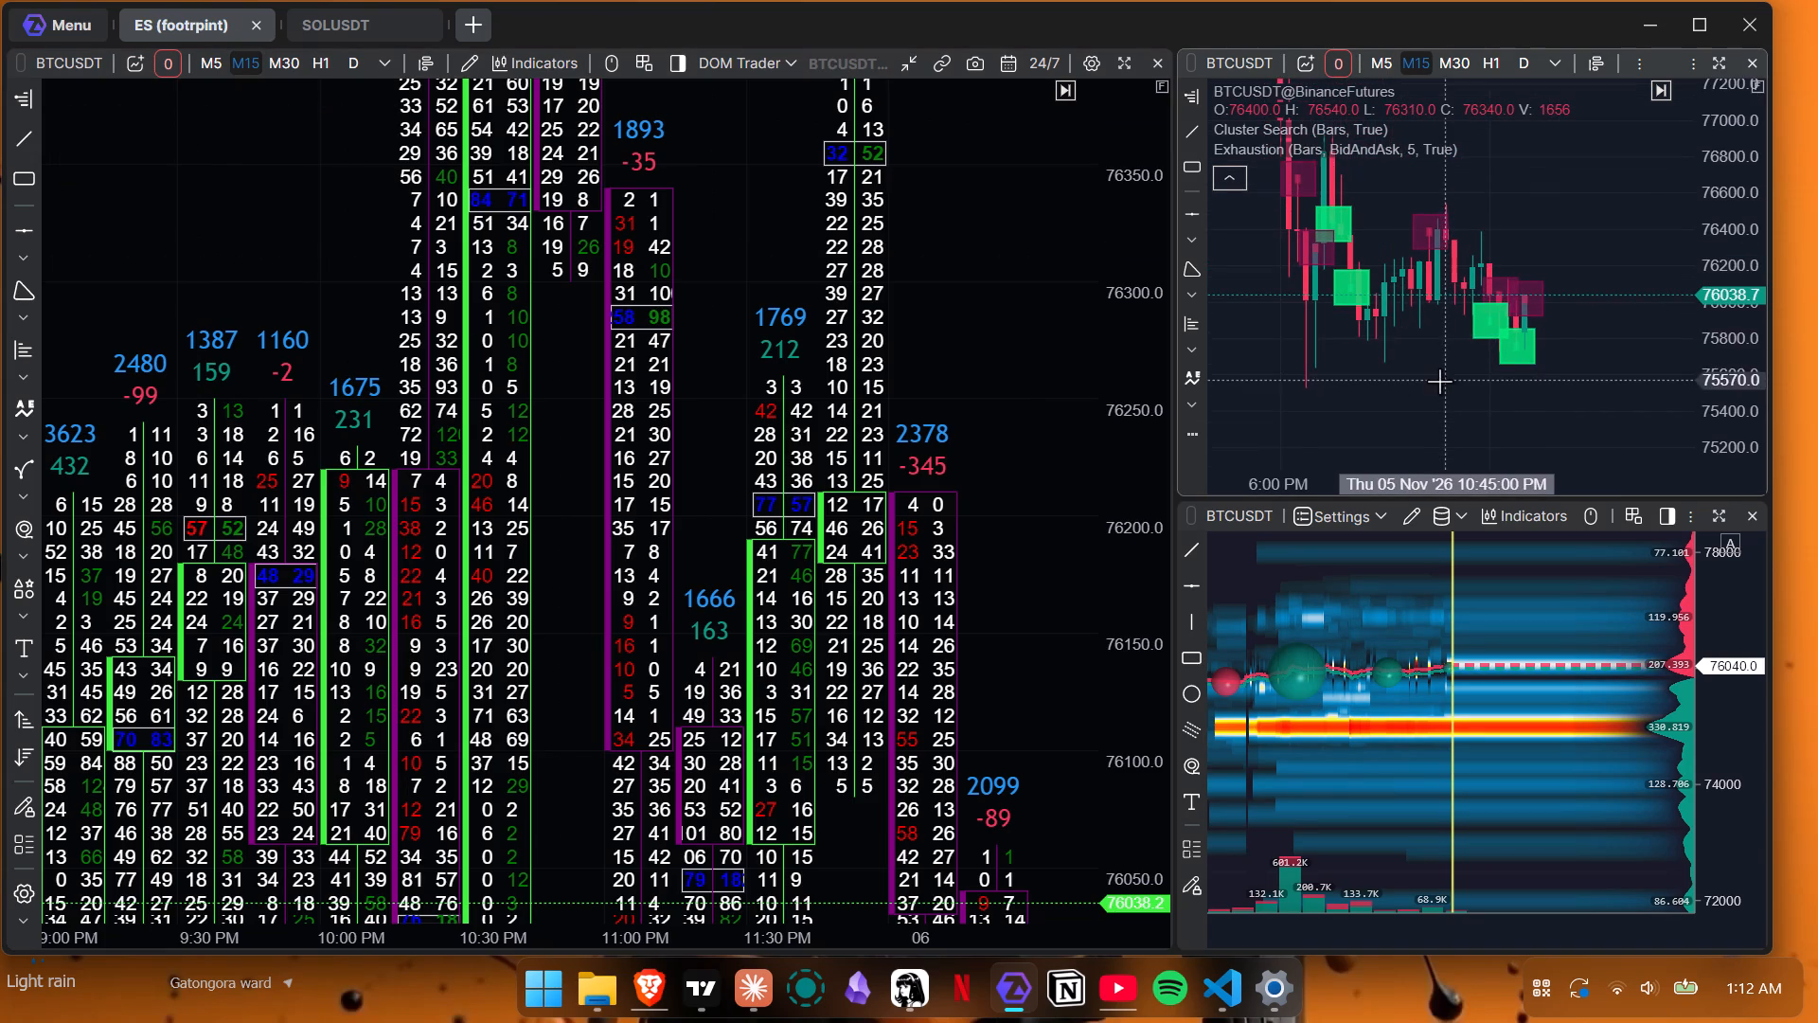
pyautogui.moveTo(1439, 381); pyautogui.dragTo(1427, 383)
pyautogui.scroll(-2, 705, 583)
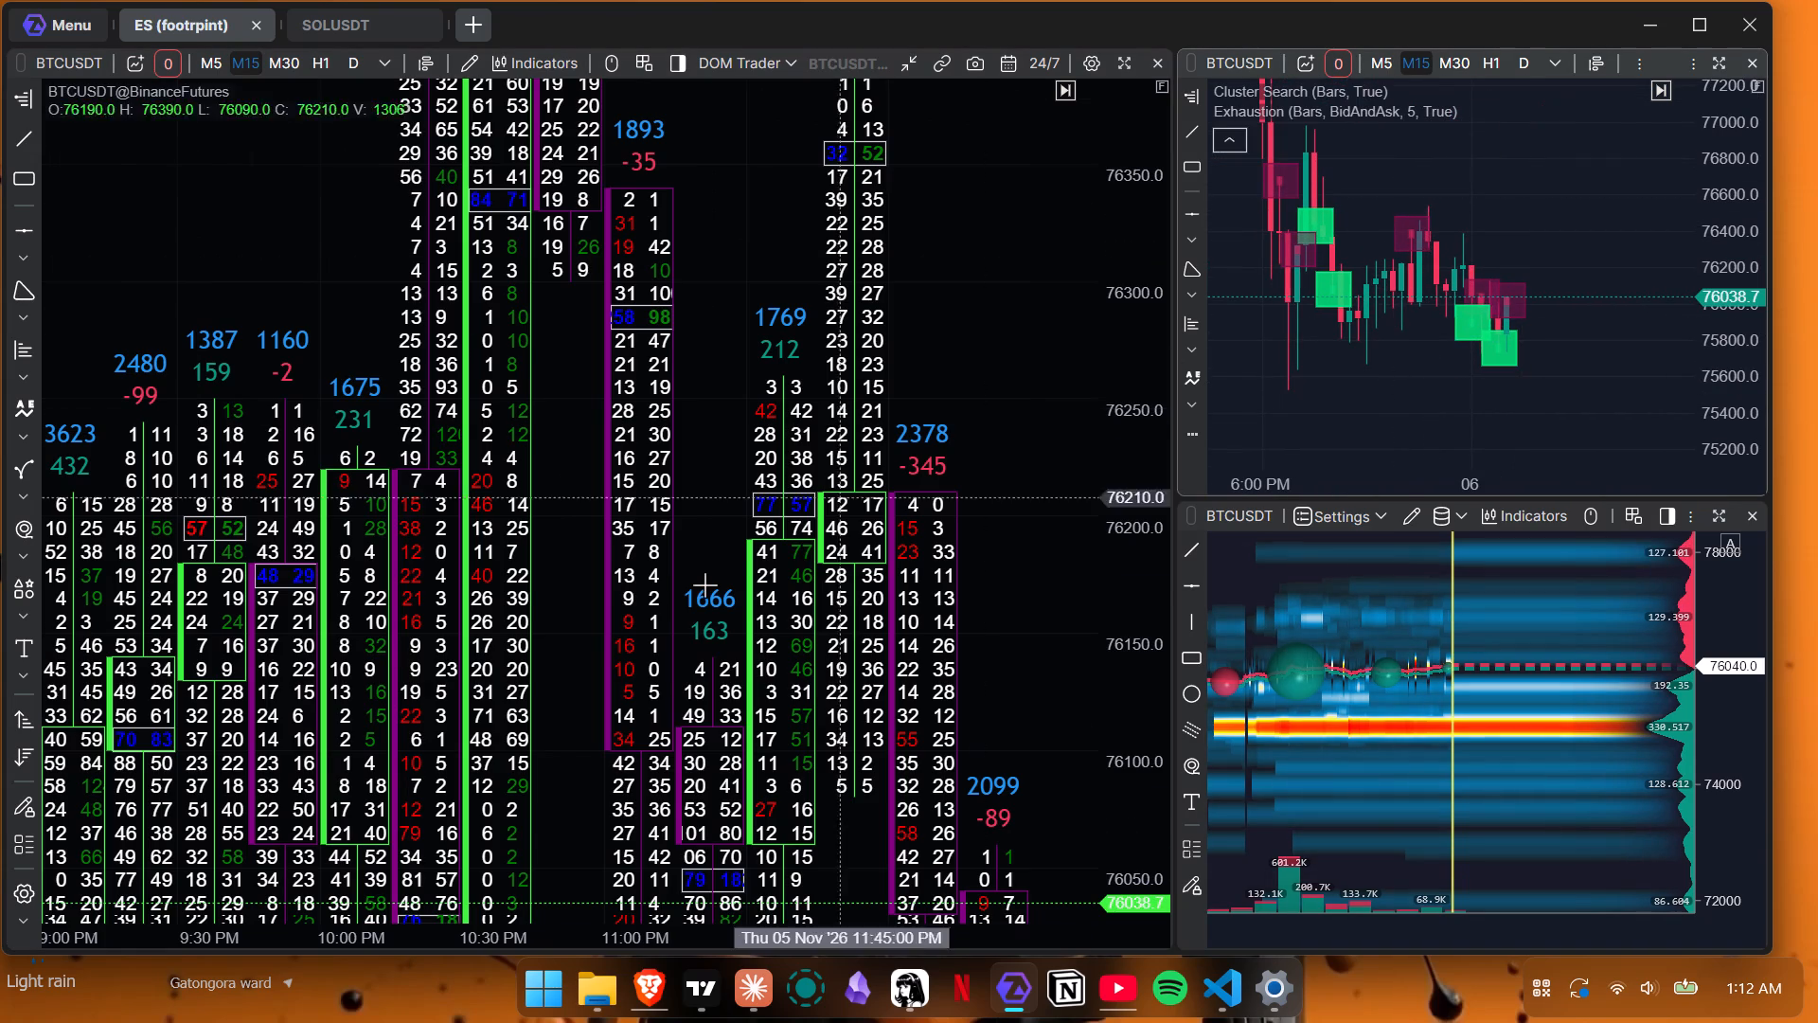
pyautogui.scroll(-4, 704, 584)
pyautogui.scroll(1, 704, 585)
pyautogui.scroll(-13, 704, 585)
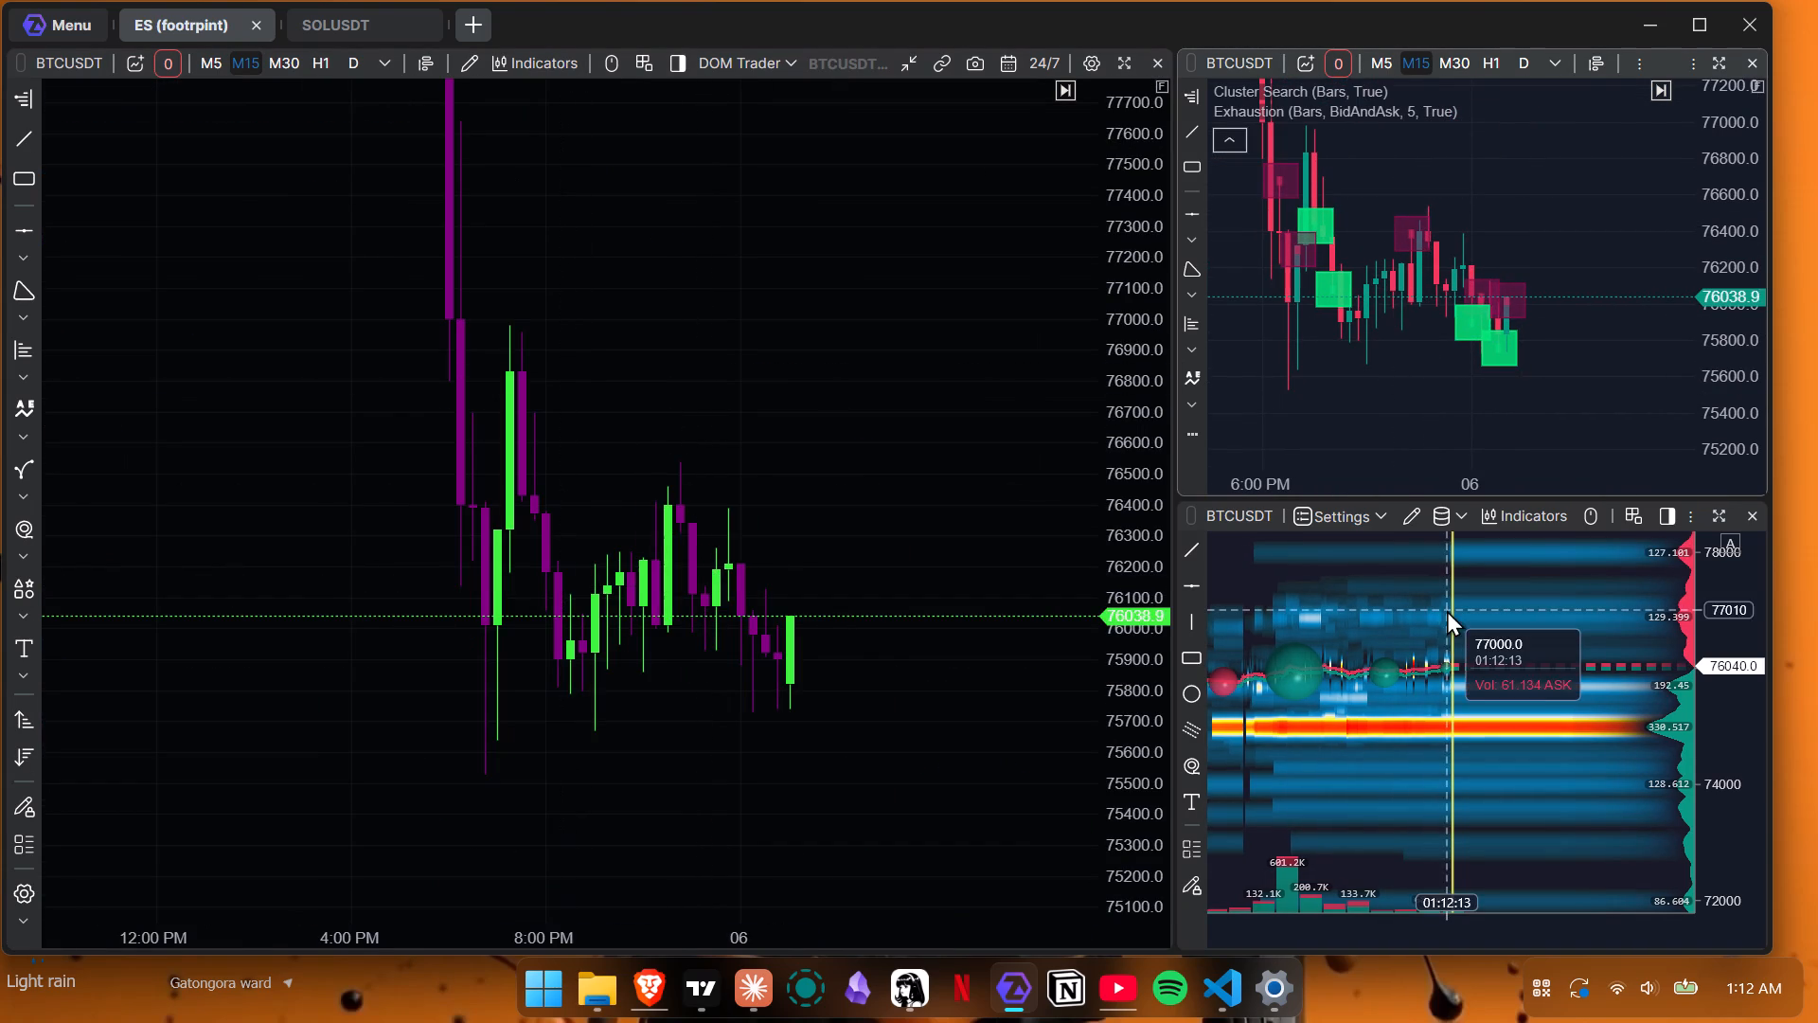
pyautogui.scroll(-4, 1321, 597)
pyautogui.scroll(4, 1321, 597)
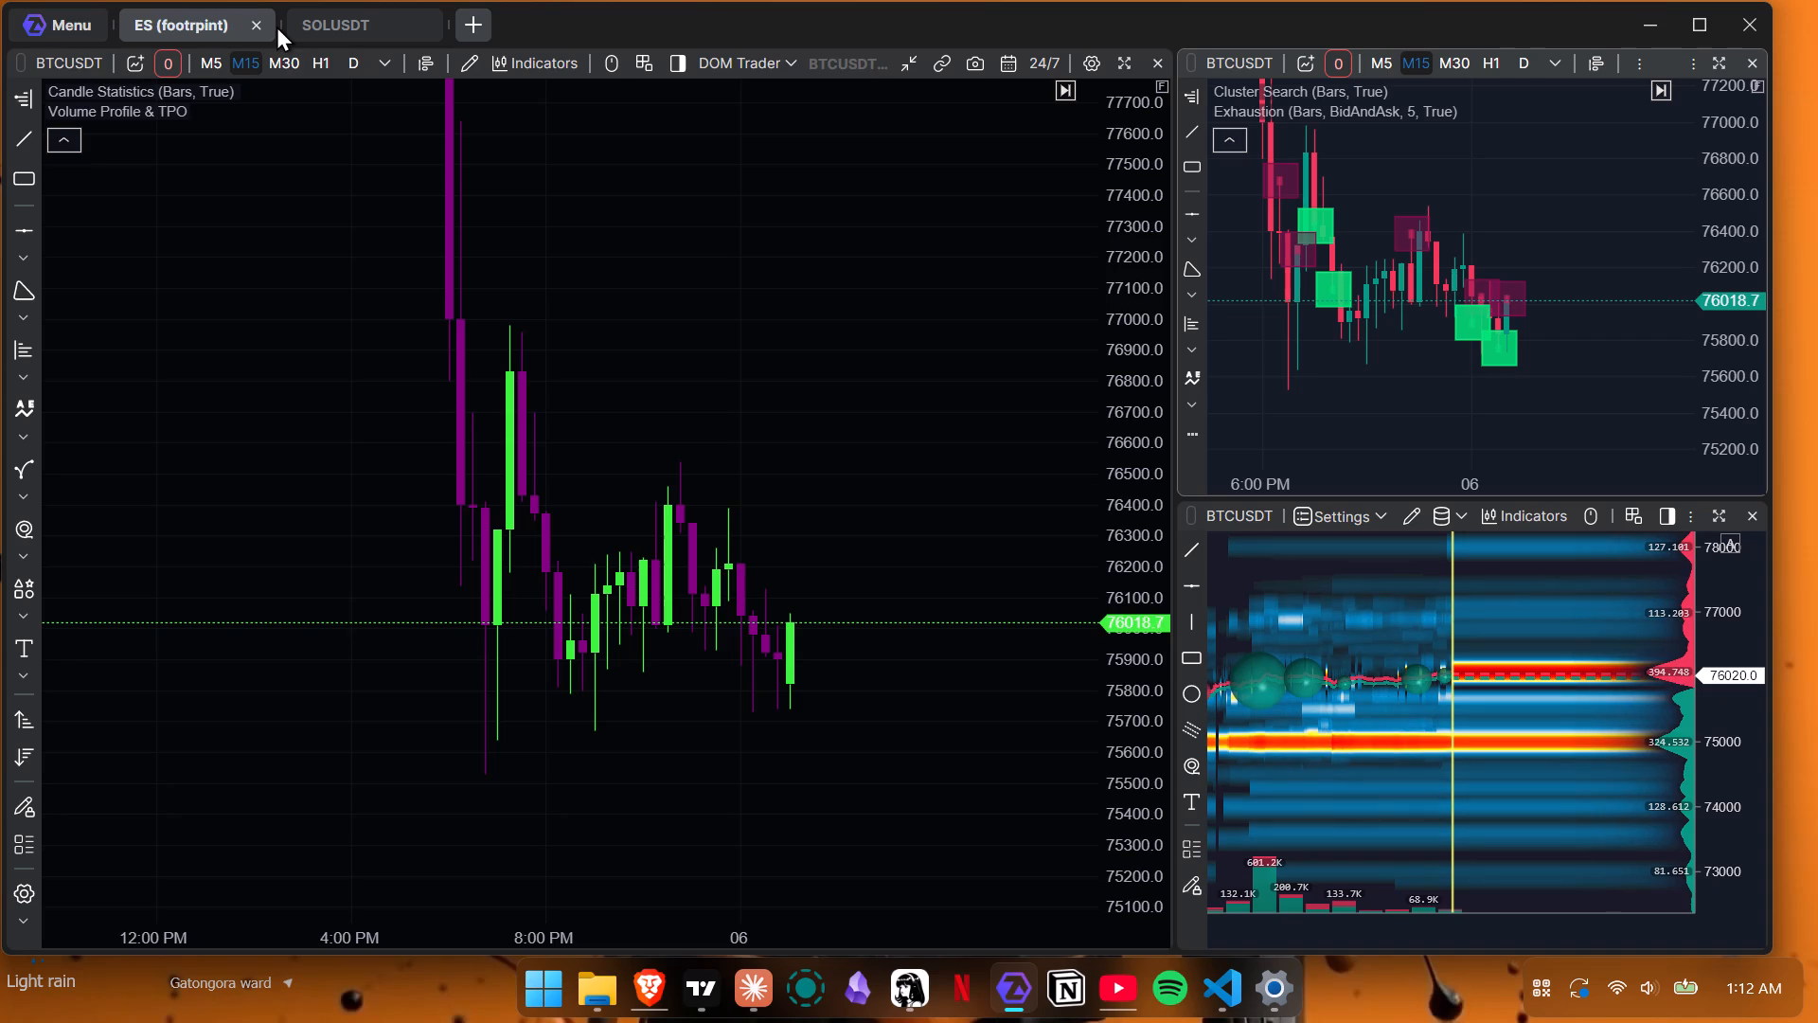
# Examine the price action and daily volume profiles on the large BTCUSDT M15 chart from 4 November to the latest candle.
pyautogui.scroll(-6, 540, 401)
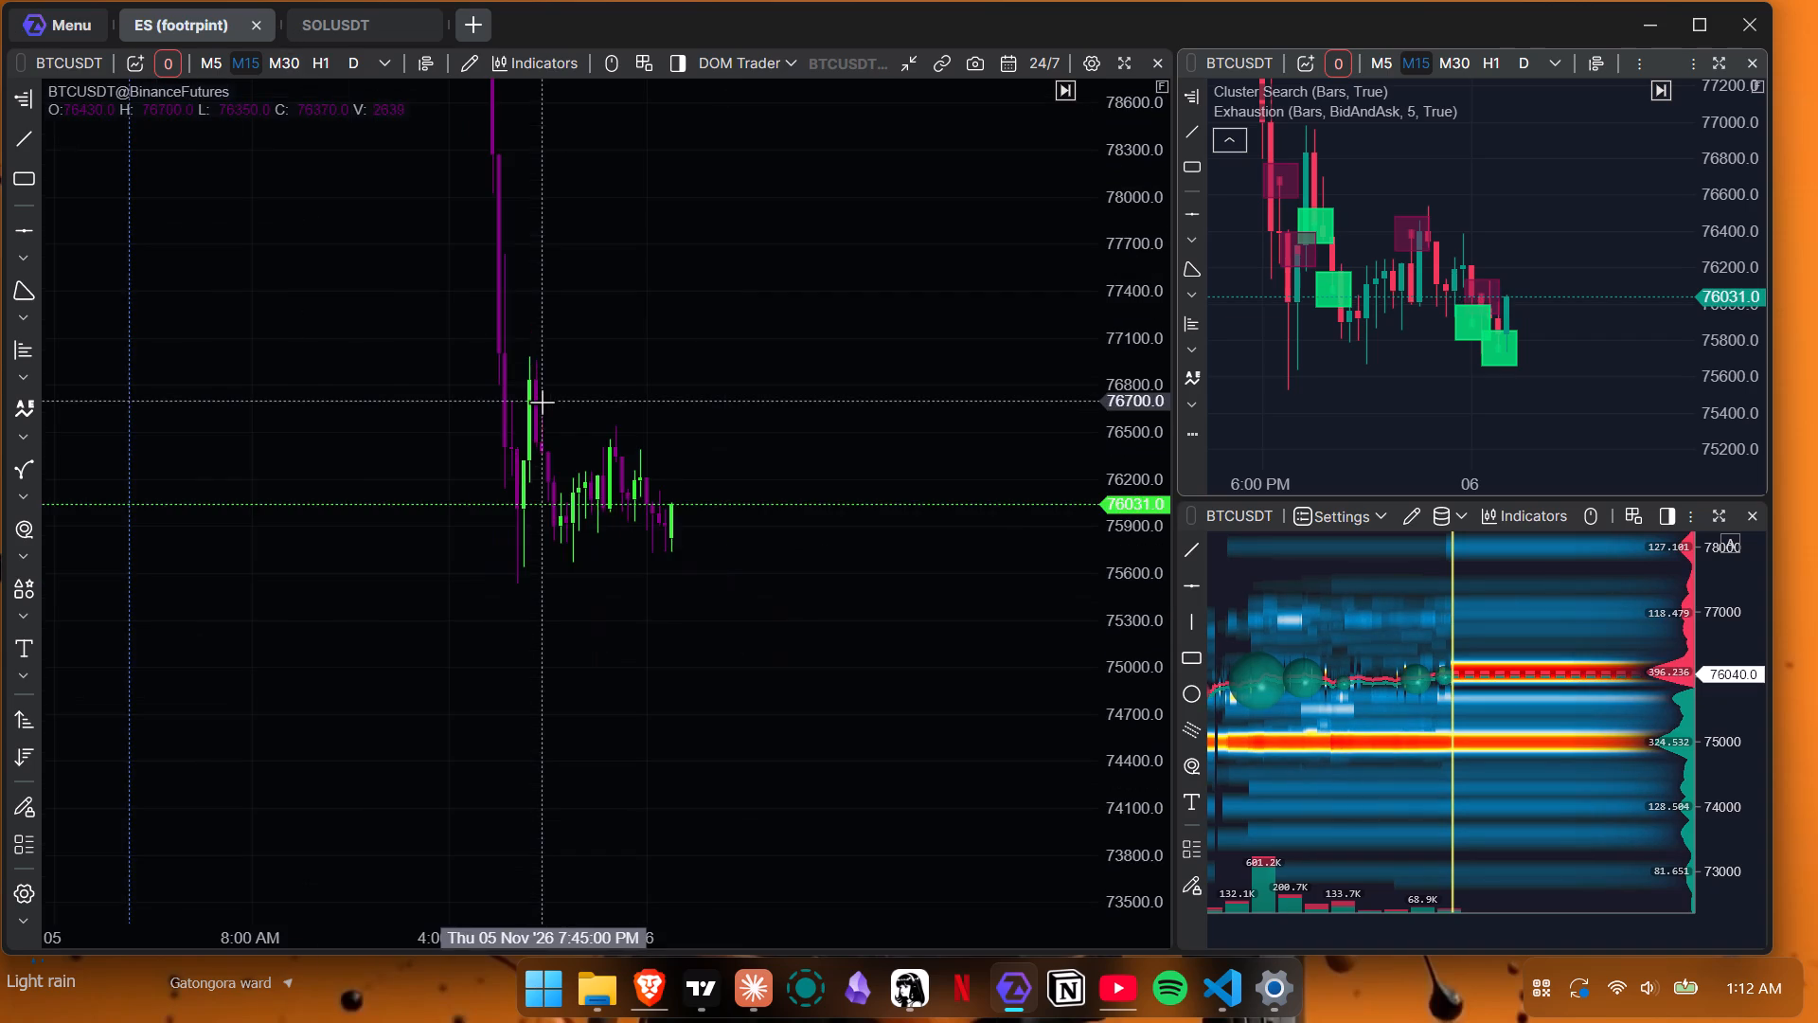
pyautogui.scroll(-5, 547, 404)
pyautogui.moveTo(722, 283); pyautogui.dragTo(923, 459)
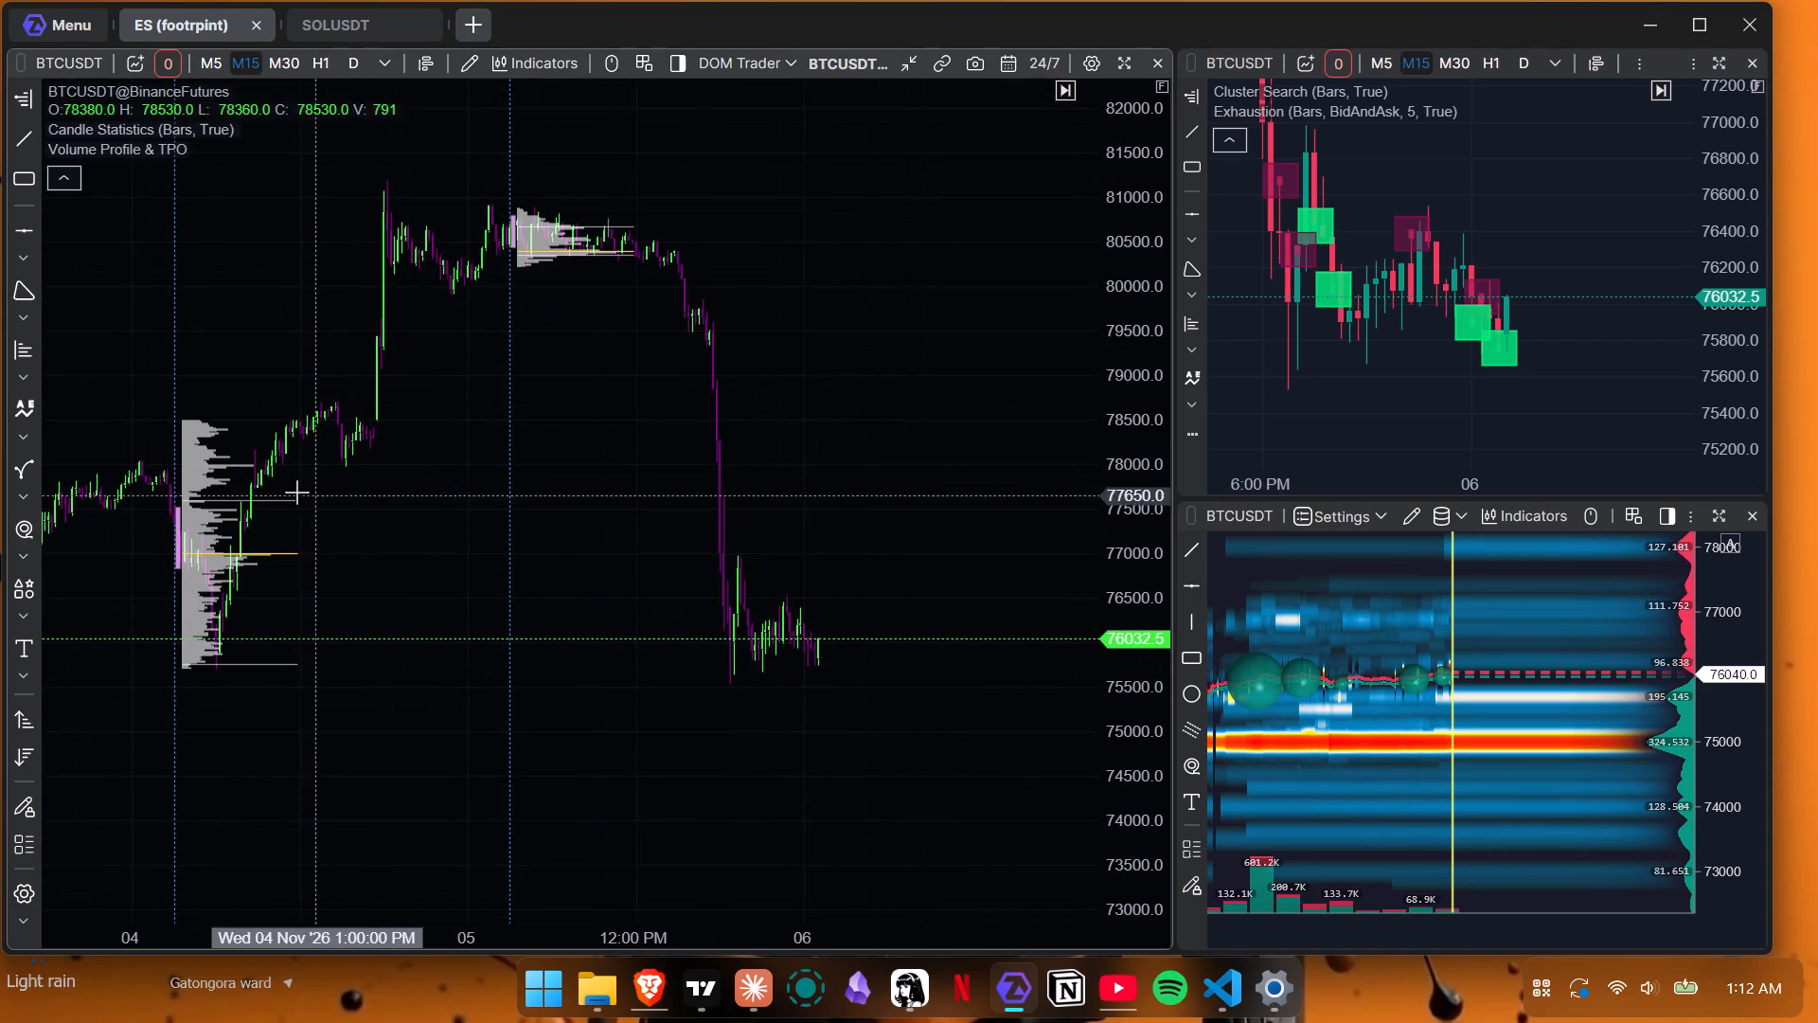
pyautogui.scroll(4, 283, 489)
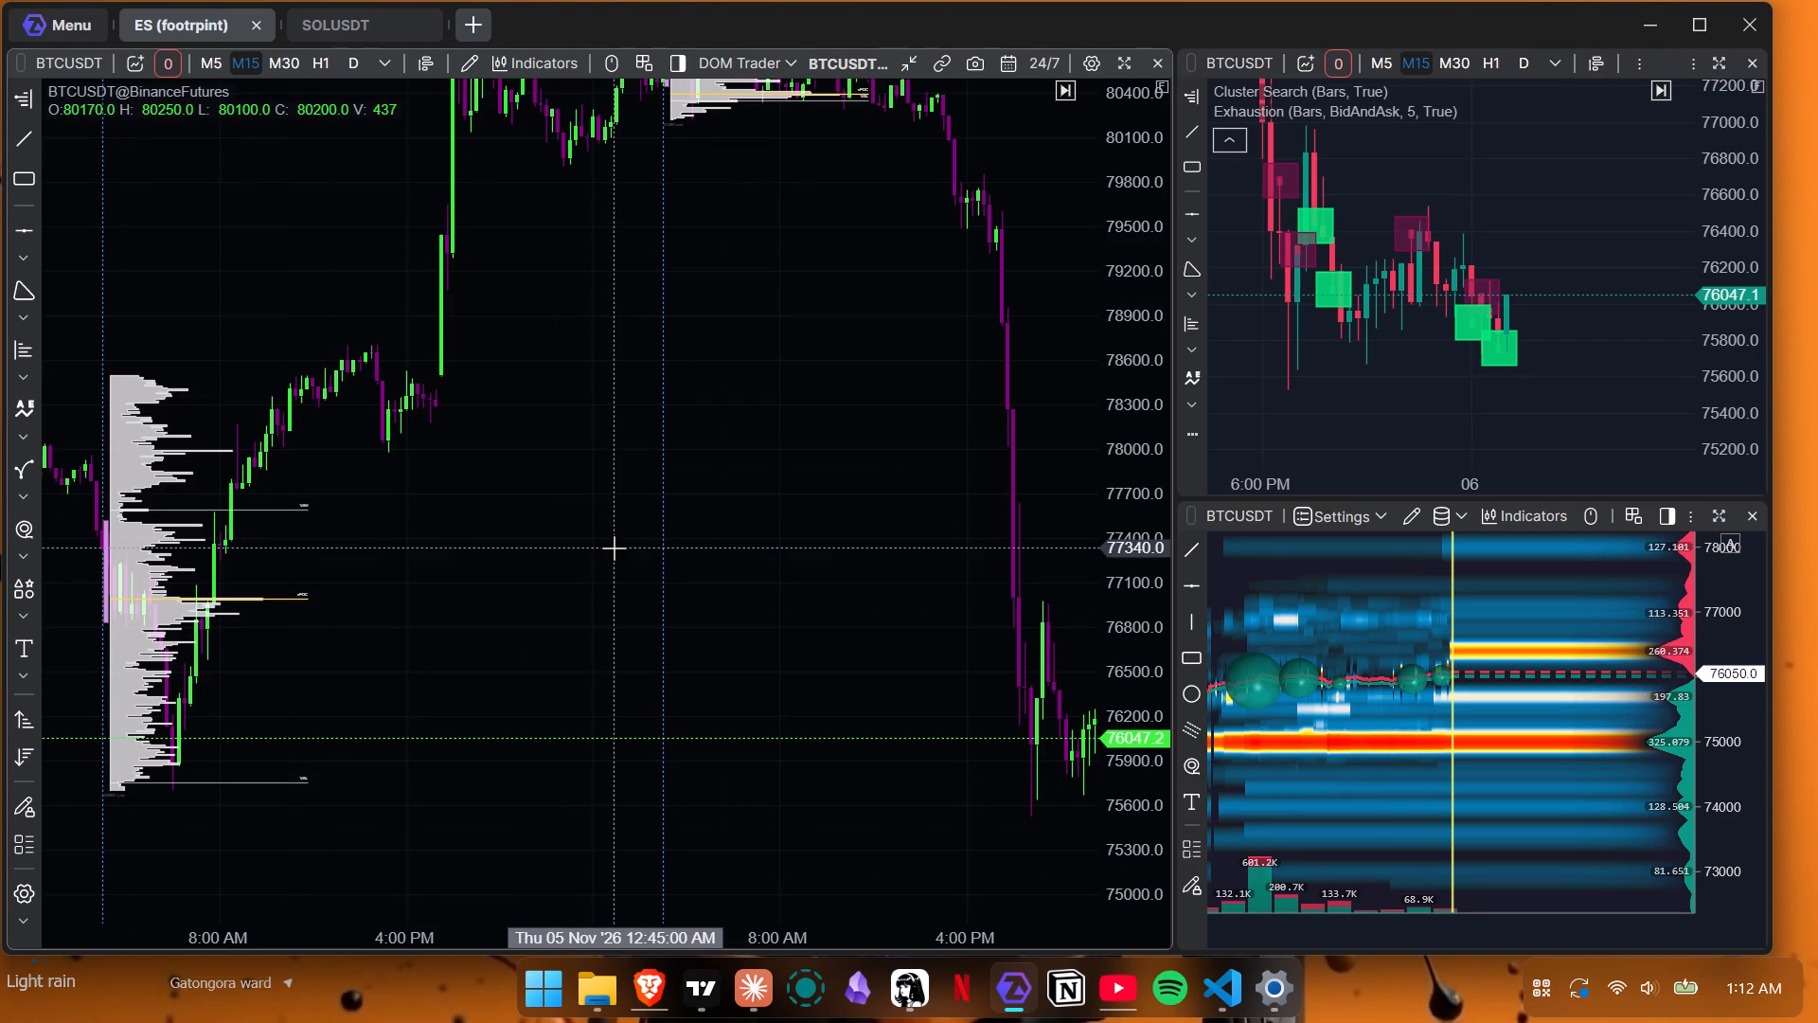
pyautogui.moveTo(613, 459); pyautogui.dragTo(454, 721)
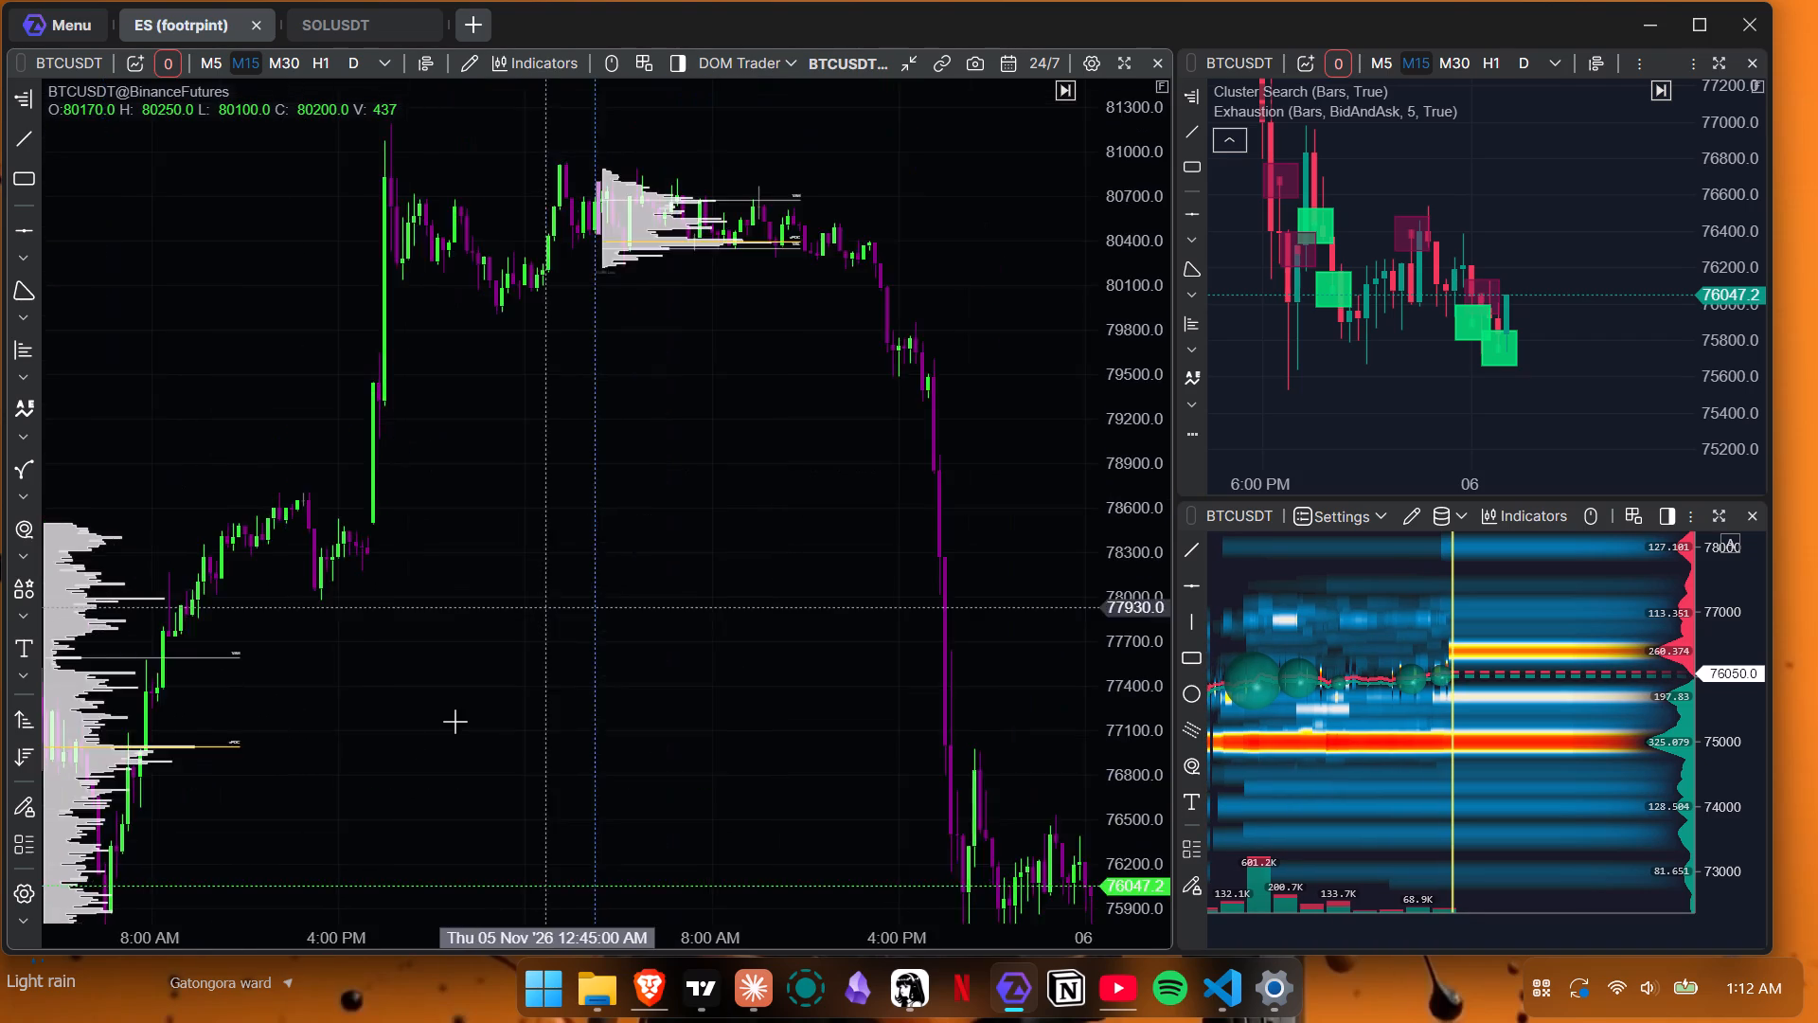
pyautogui.moveTo(454, 721); pyautogui.dragTo(367, 770)
pyautogui.moveTo(1131, 775); pyautogui.dragTo(1133, 765)
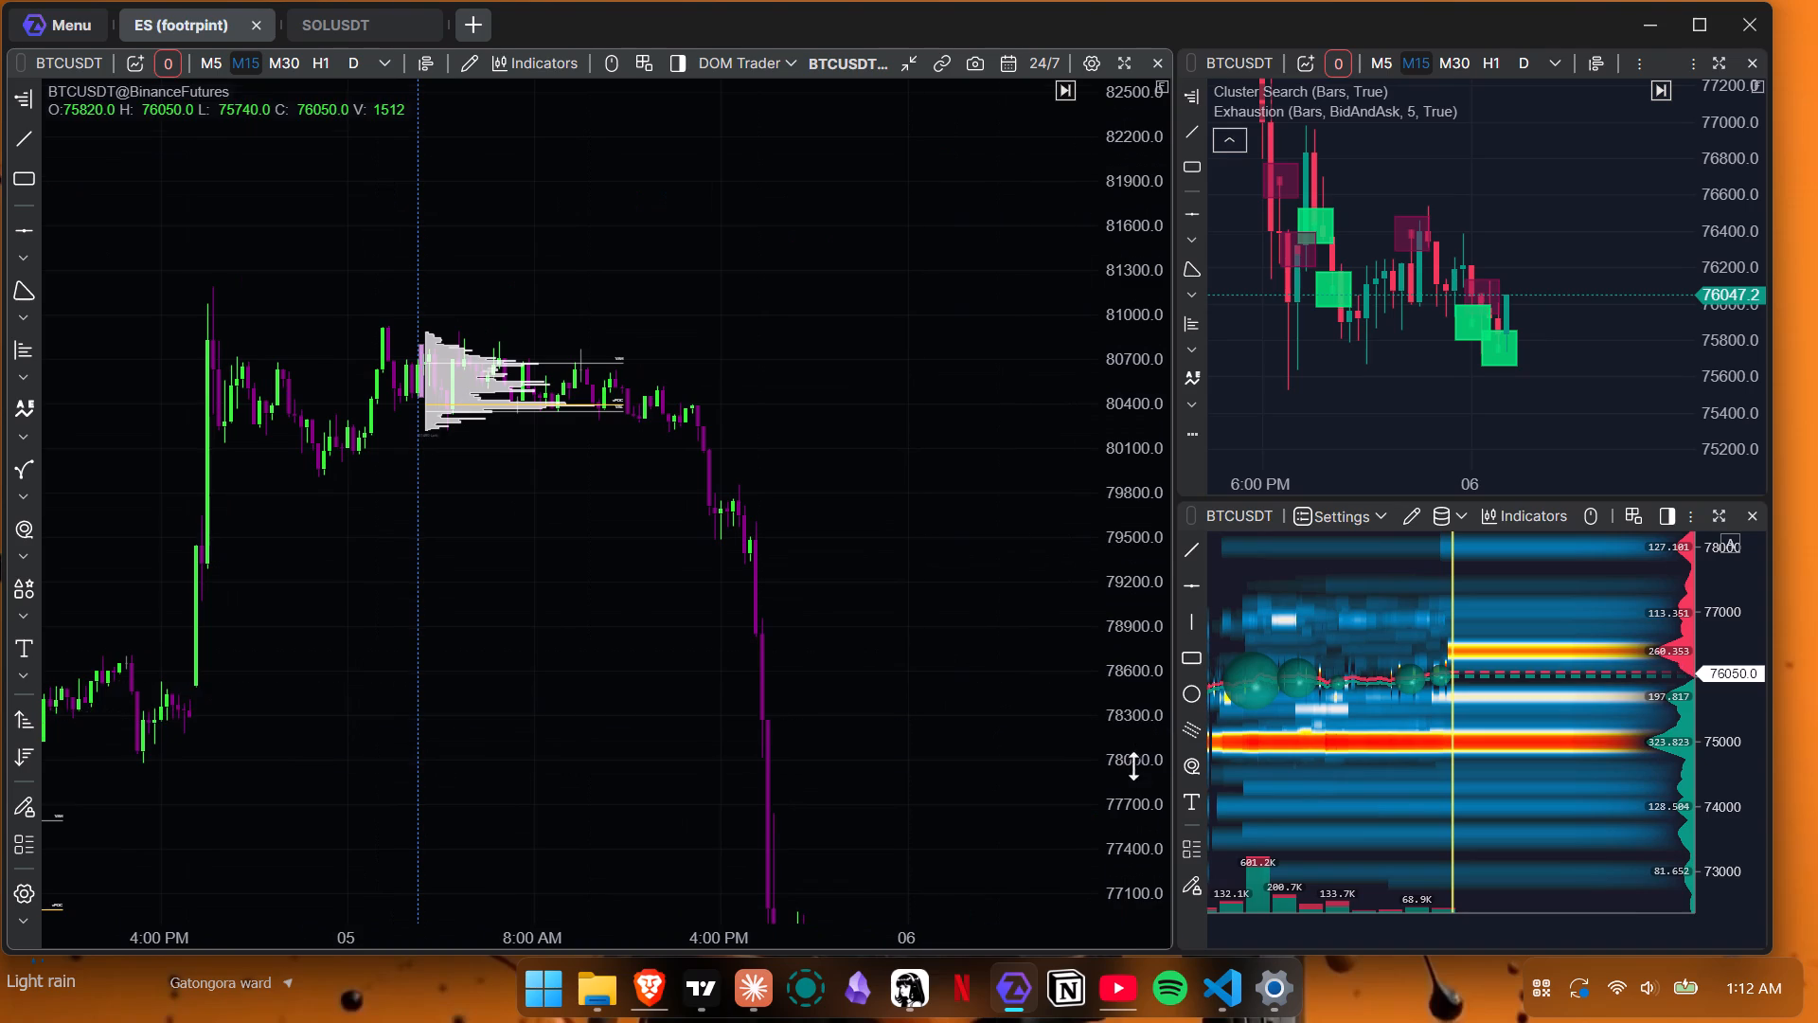
pyautogui.moveTo(1133, 765); pyautogui.dragTo(1167, 513)
pyautogui.moveTo(983, 660); pyautogui.dragTo(733, 178)
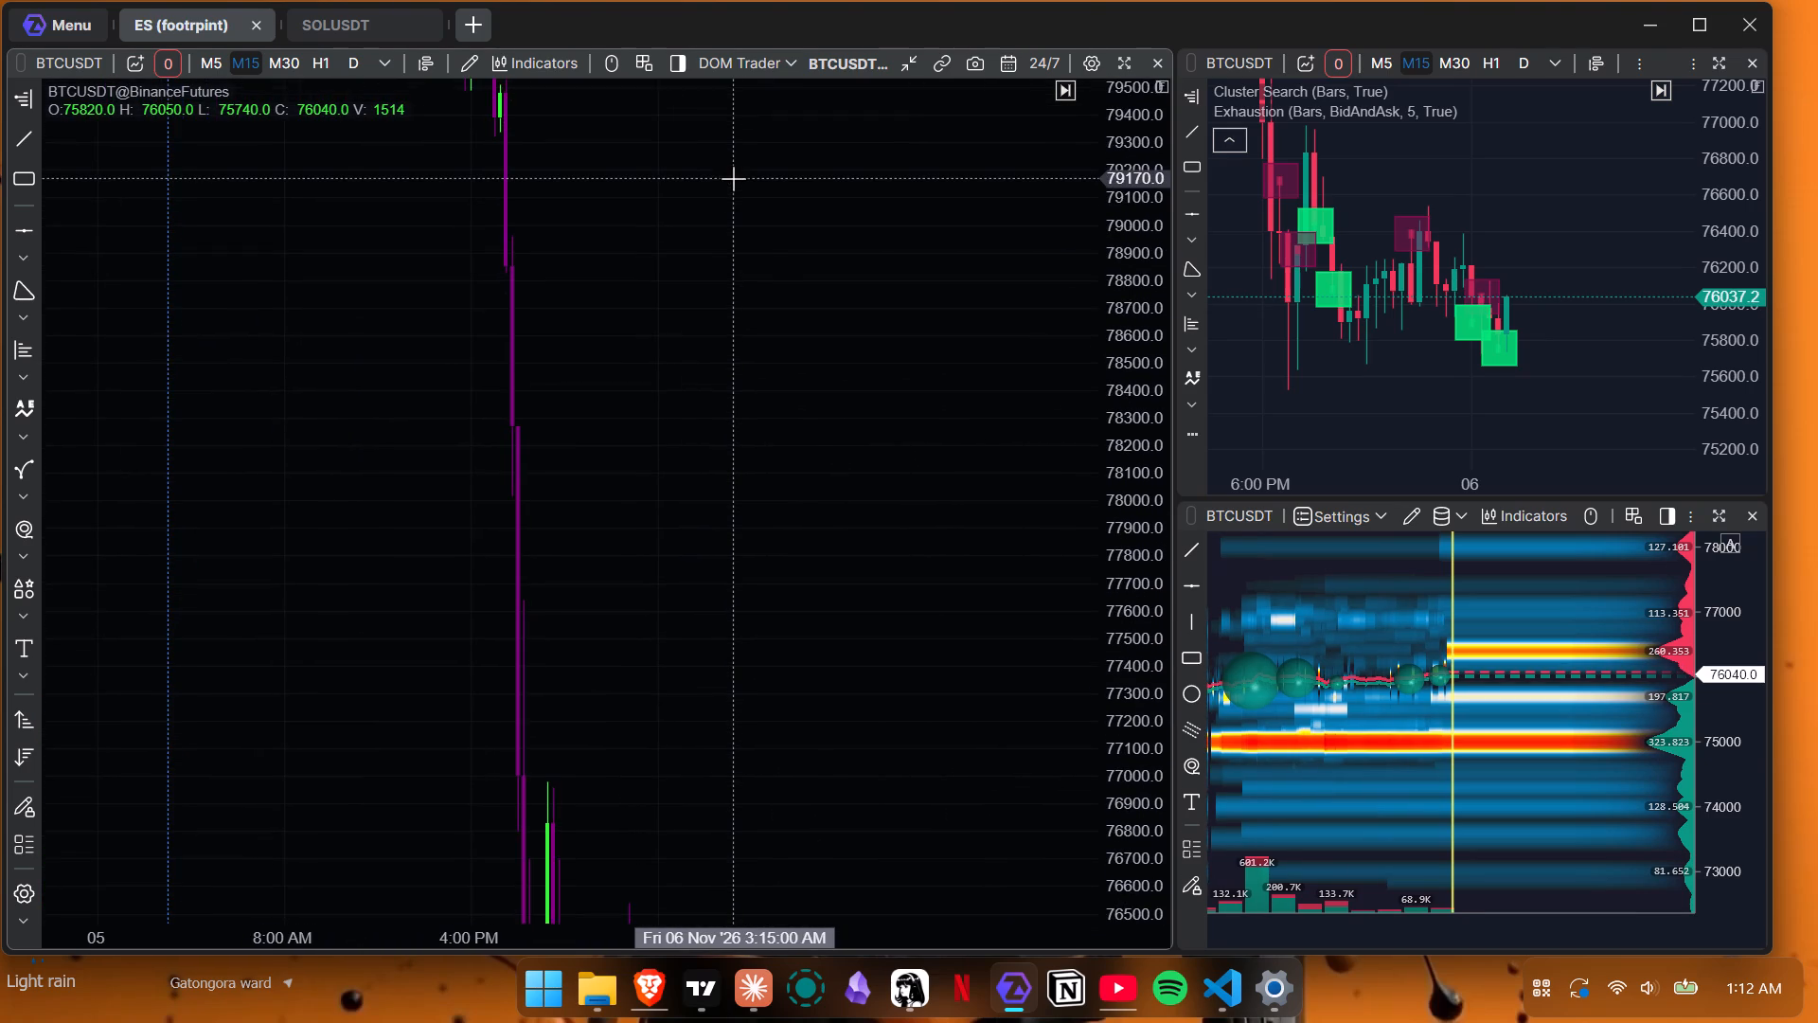
pyautogui.moveTo(733, 178); pyautogui.dragTo(733, 176)
pyautogui.moveTo(798, 424); pyautogui.dragTo(658, 0)
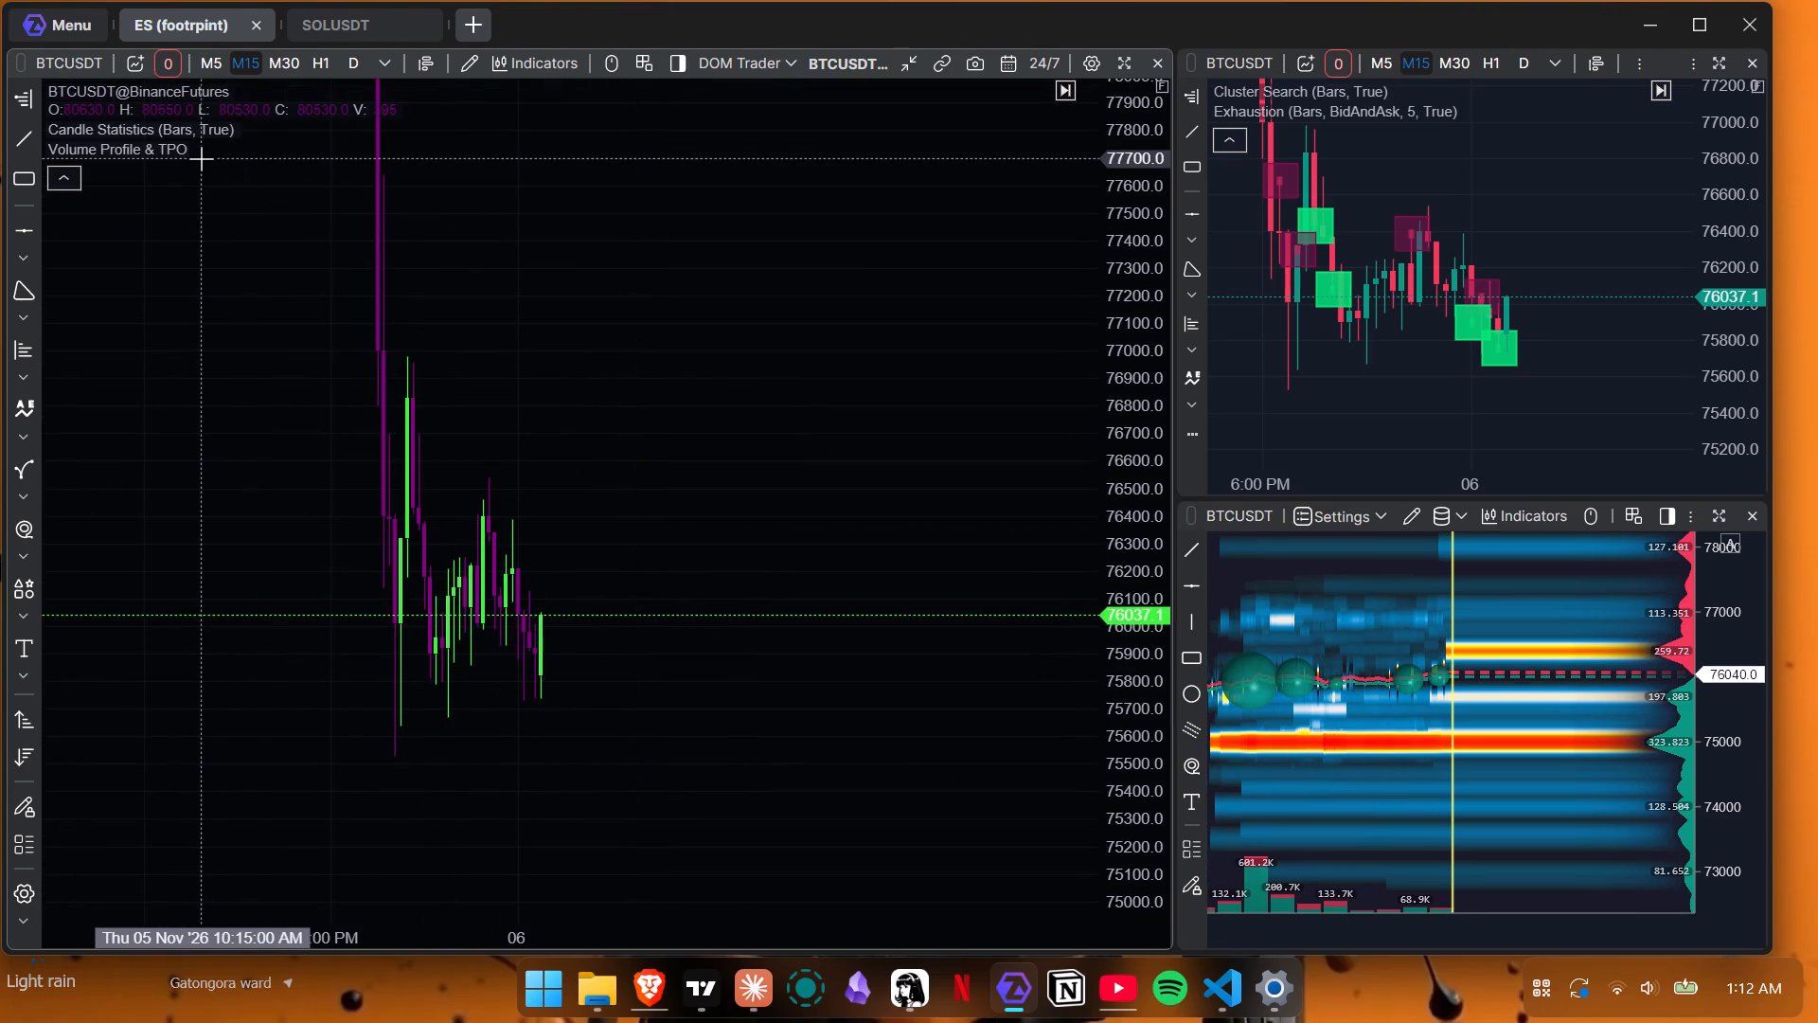
# Browse the favorite indicators available for the large BTCUSDT chart.
pyautogui.click(557, 68)
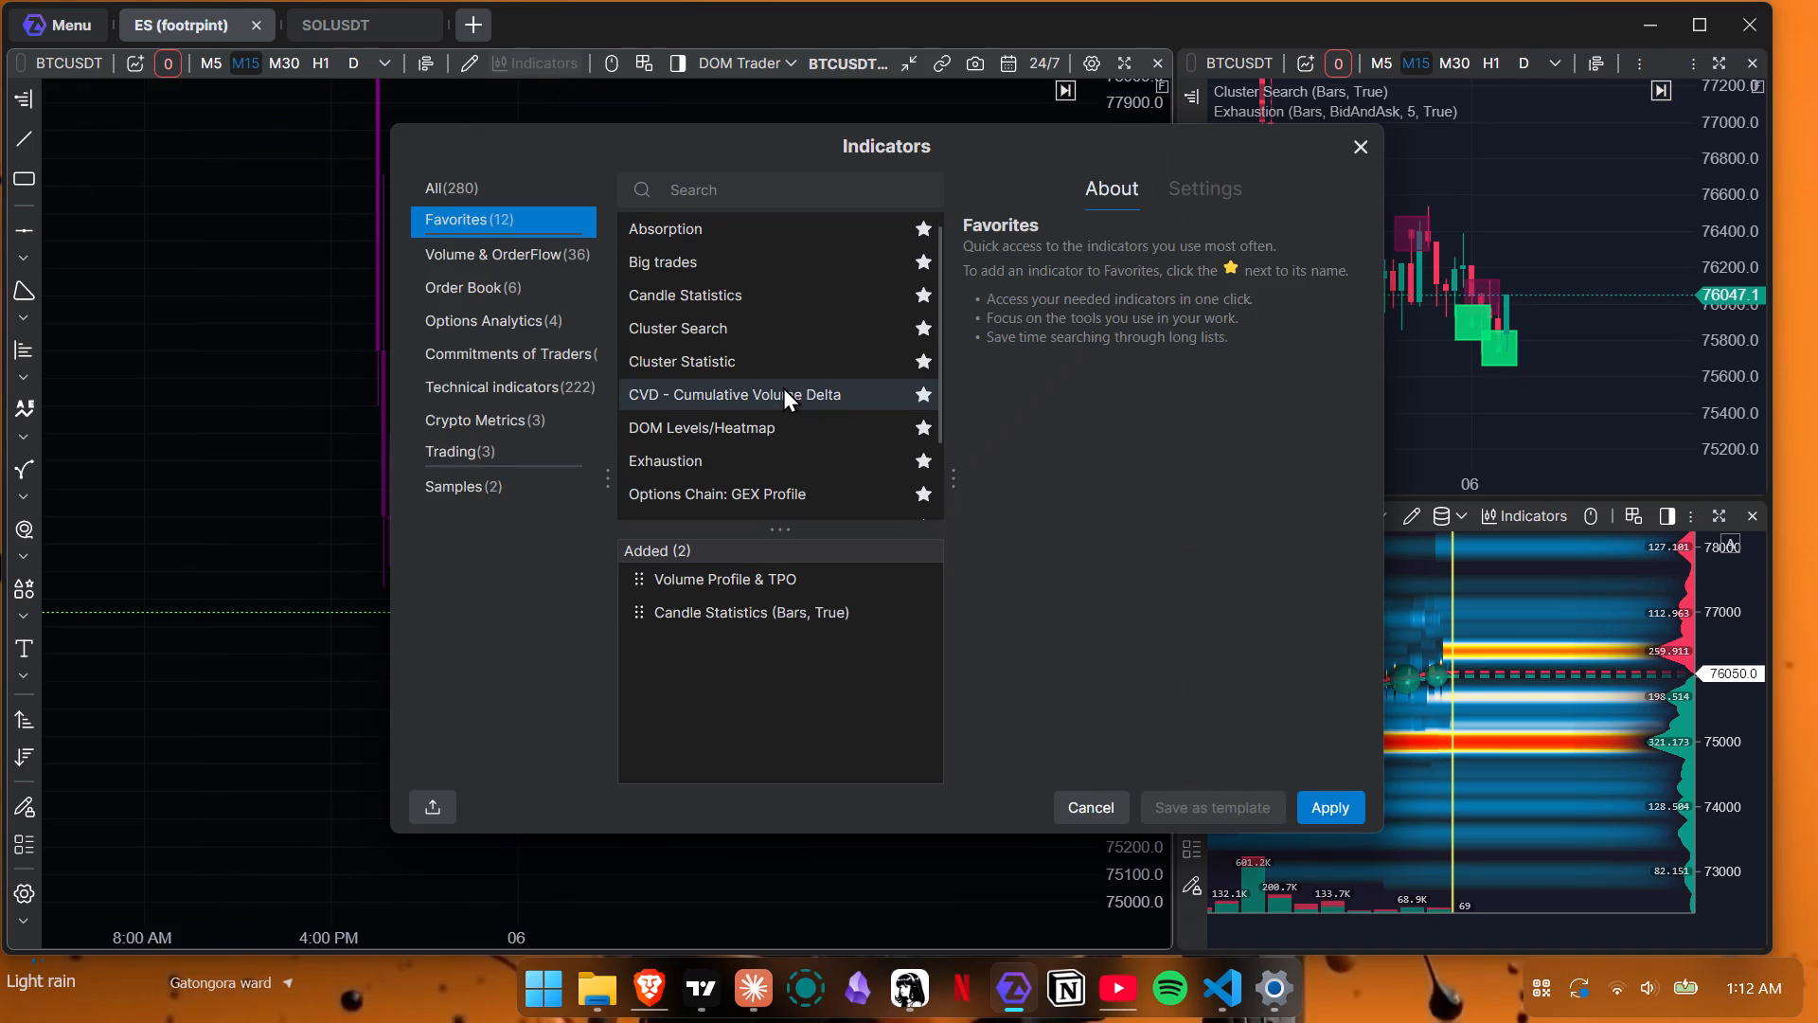
pyautogui.scroll(-4, 783, 394)
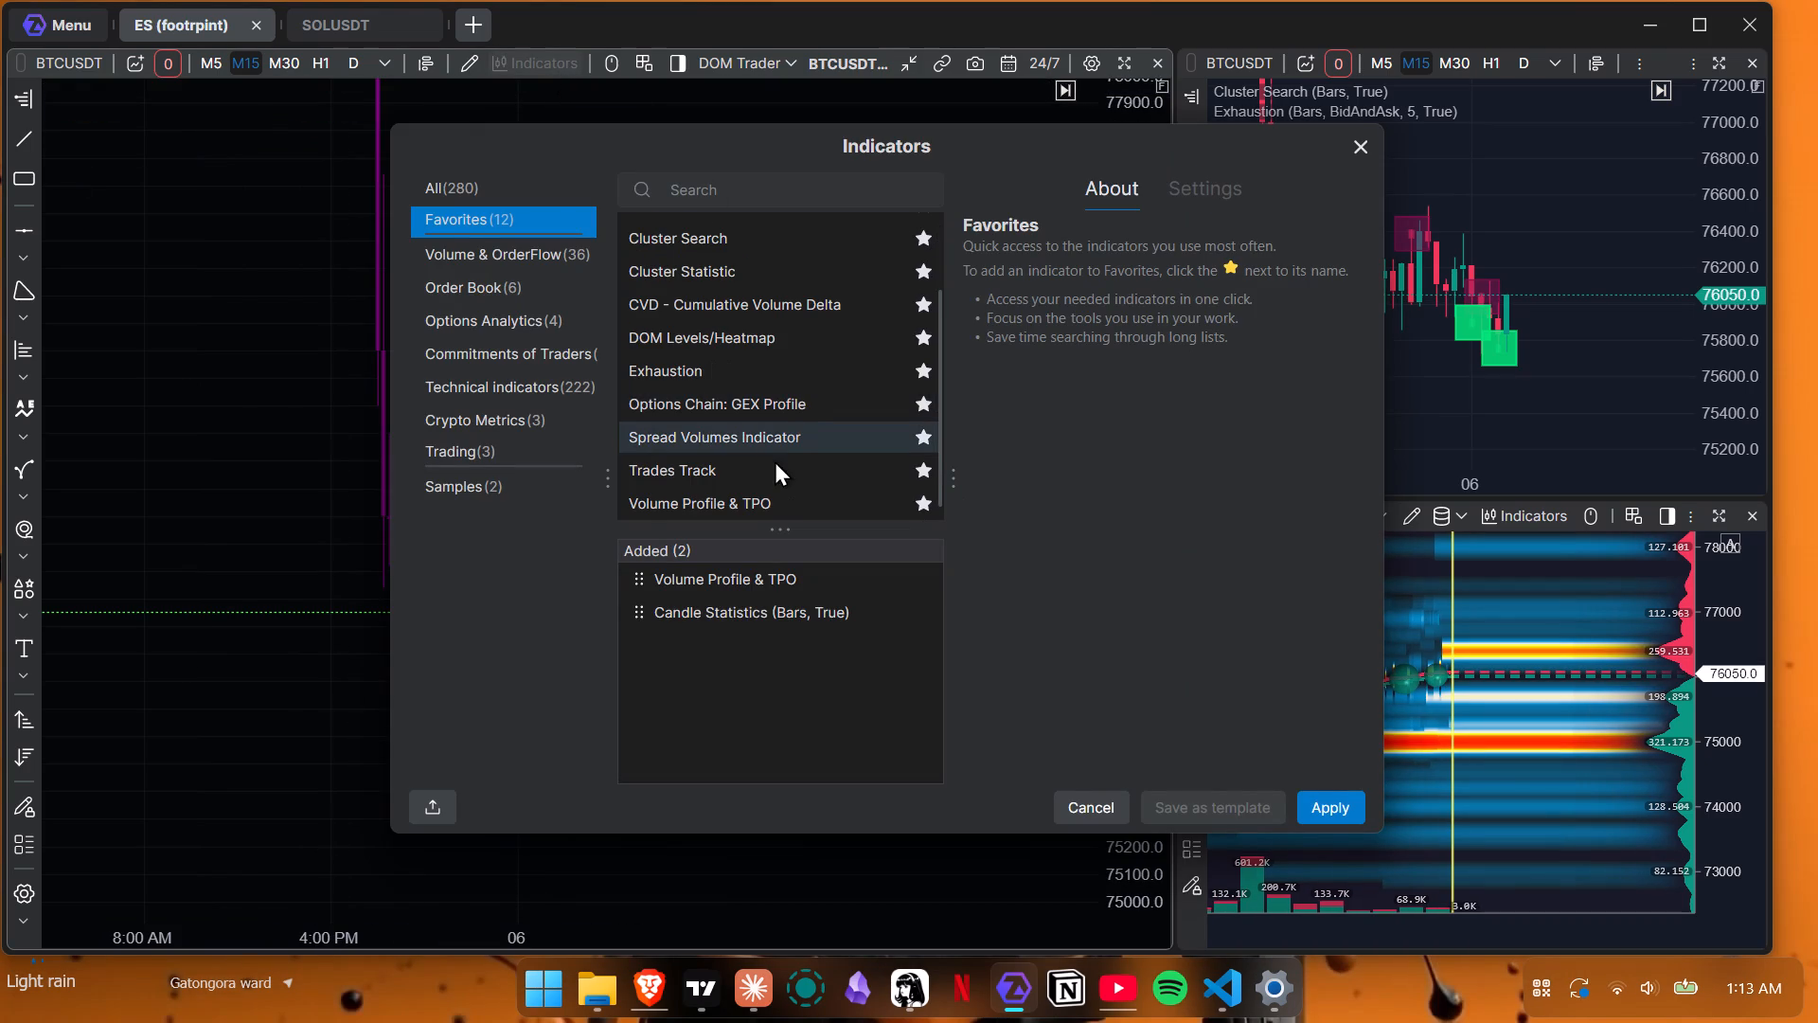
pyautogui.scroll(-3, 762, 489)
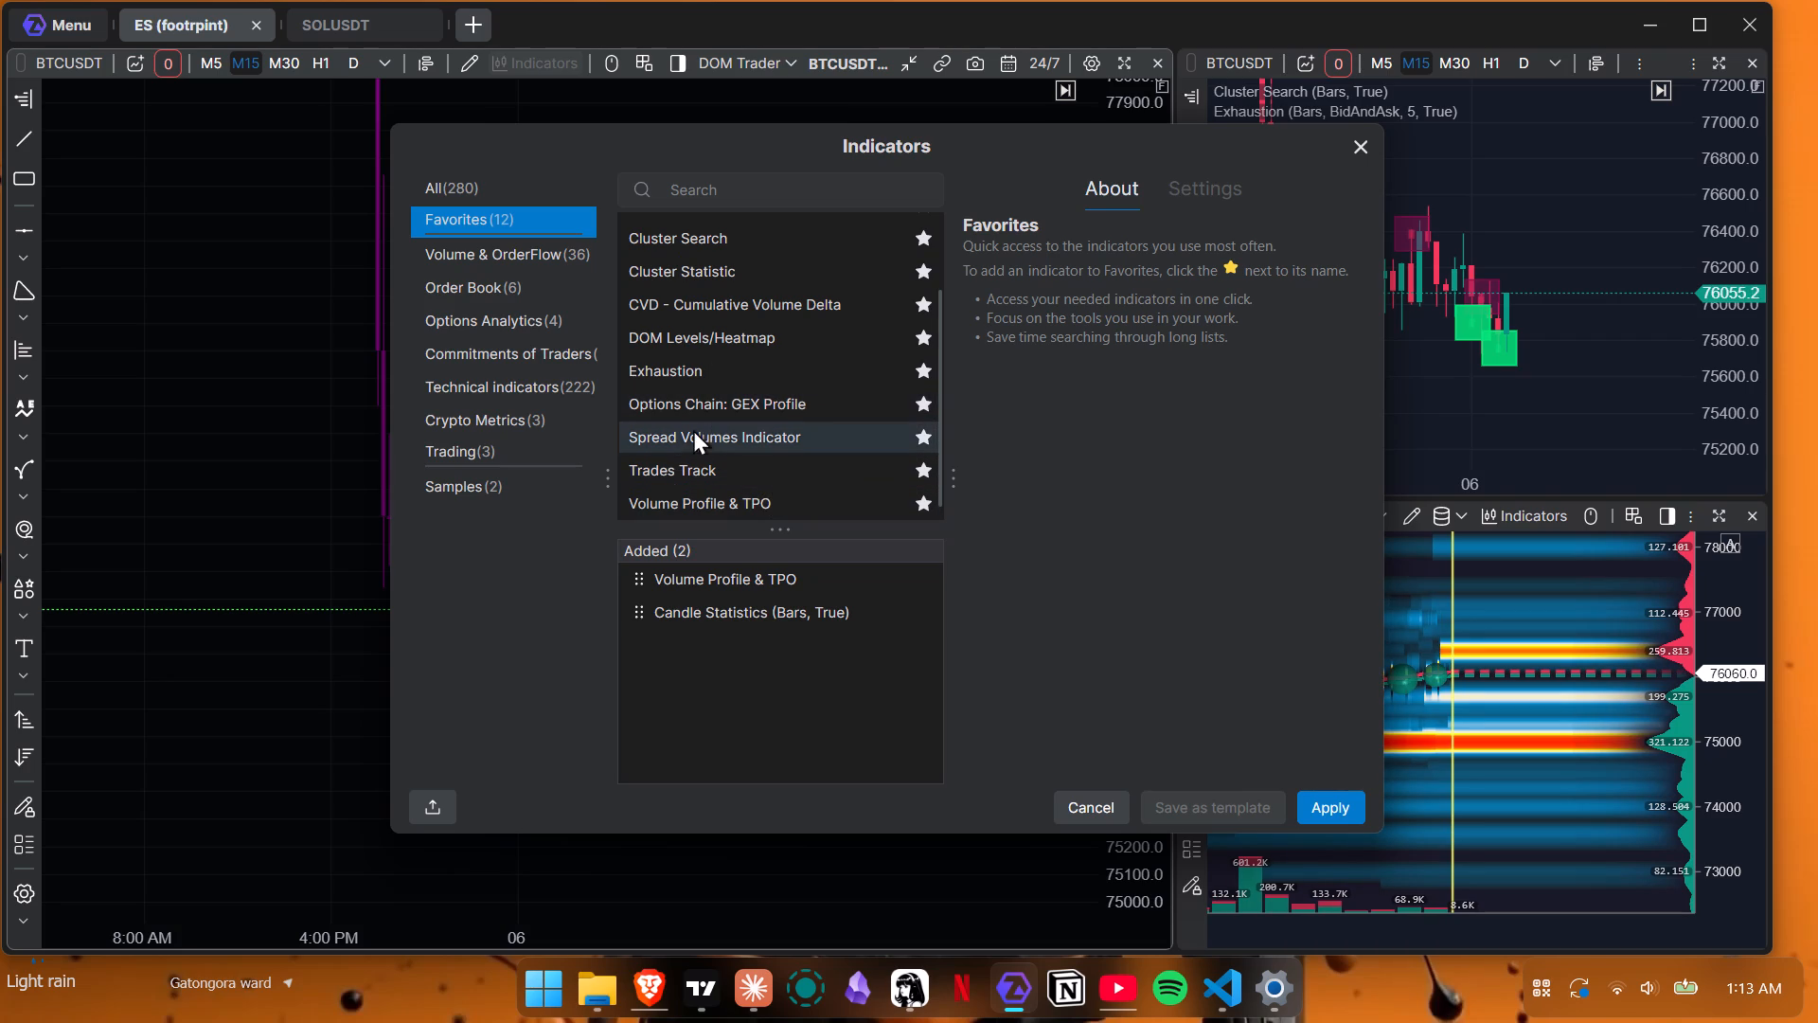
pyautogui.scroll(-4, 752, 396)
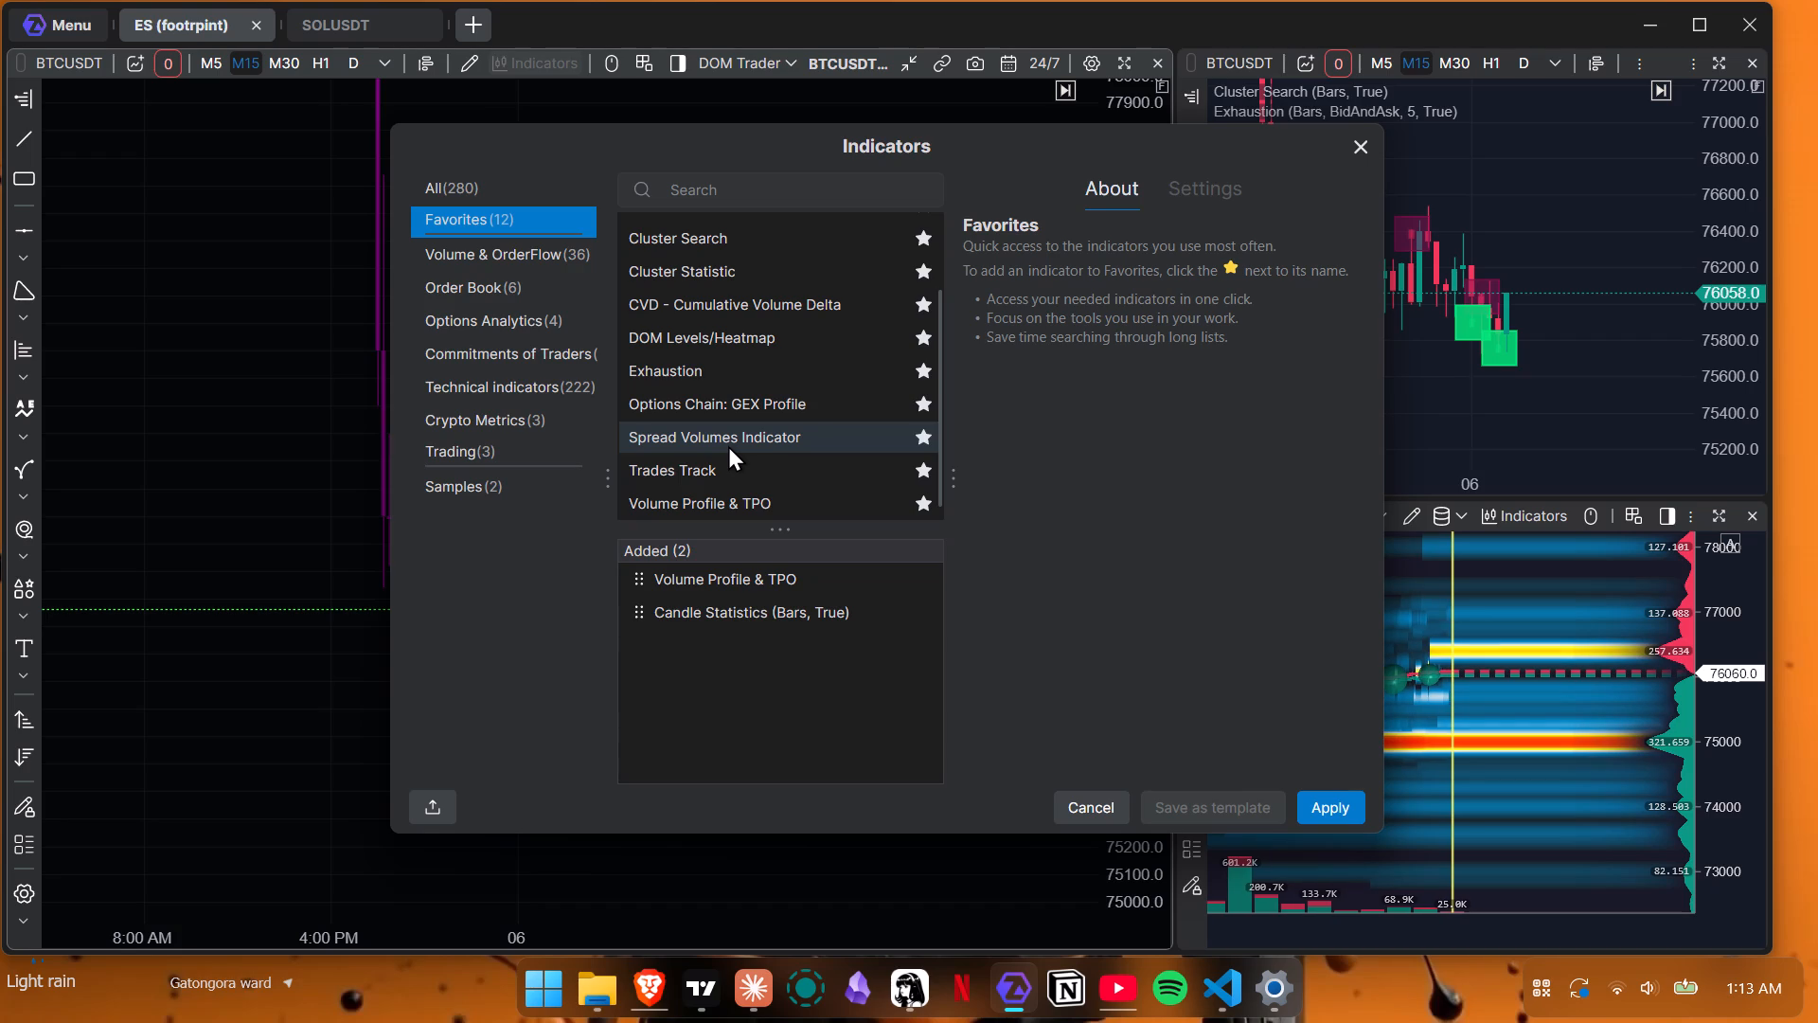
pyautogui.scroll(-8, 728, 445)
pyautogui.scroll(1, 815, 422)
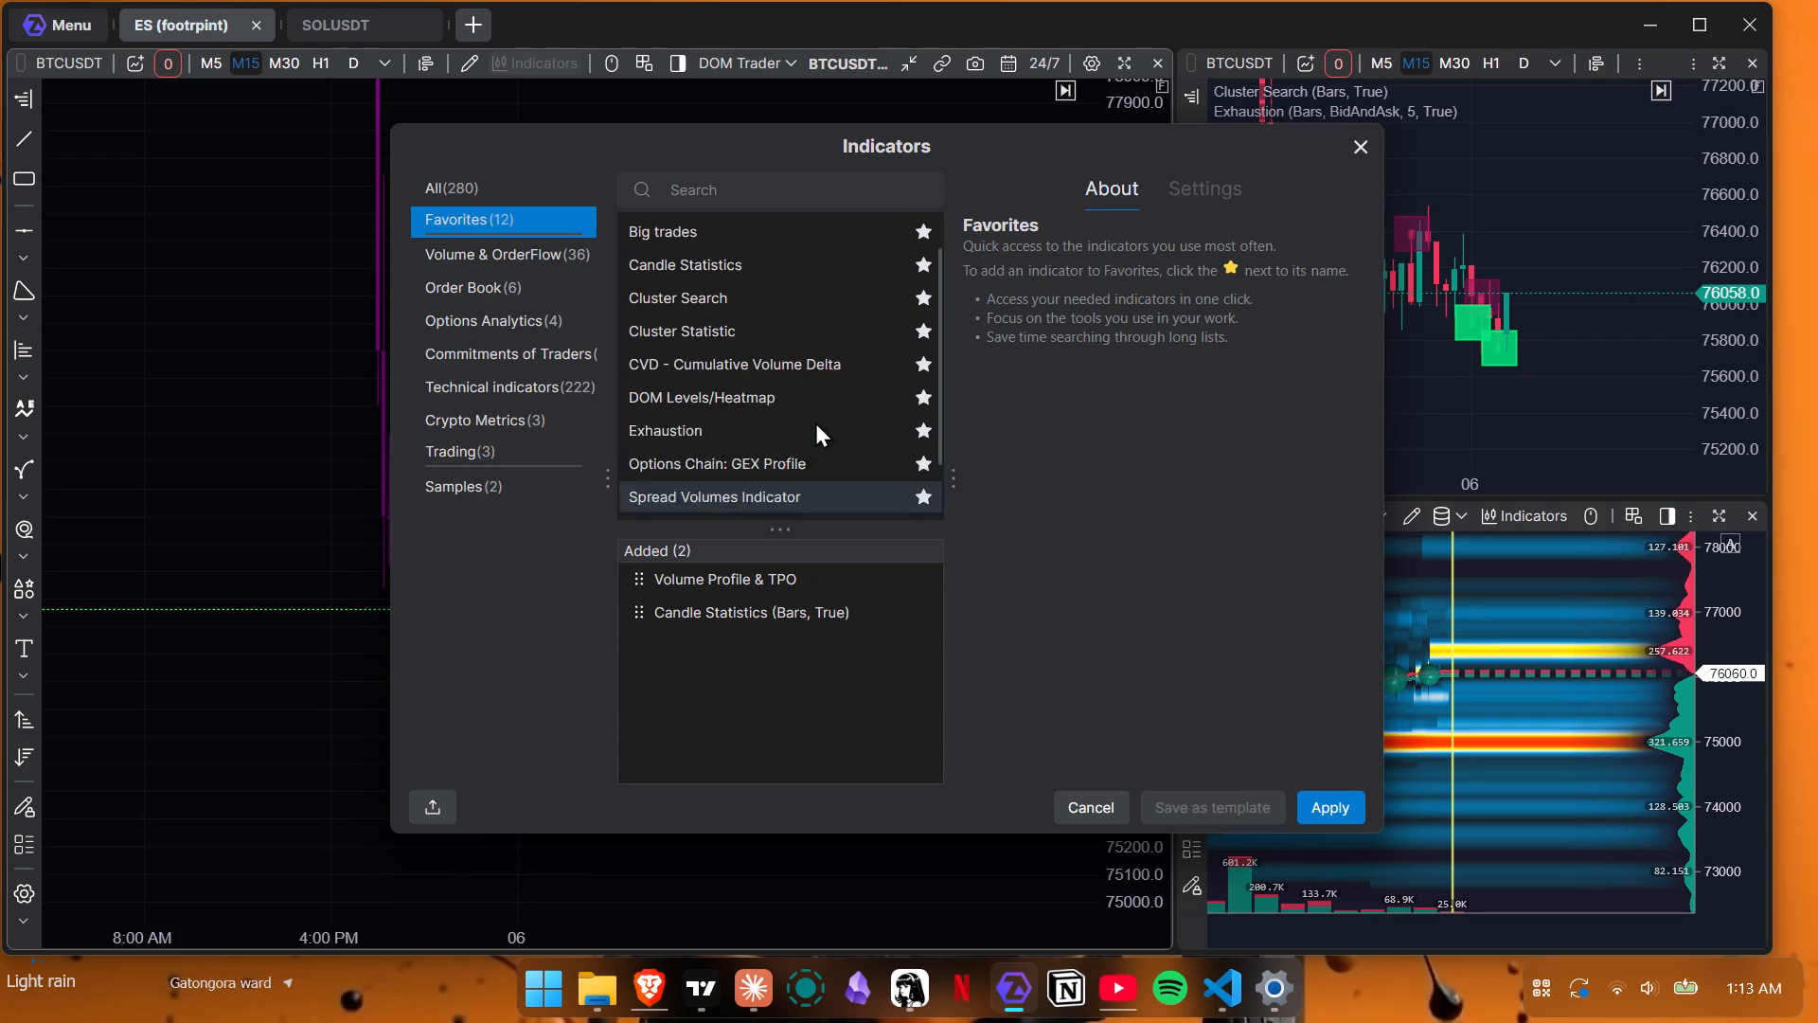
pyautogui.scroll(3, 815, 422)
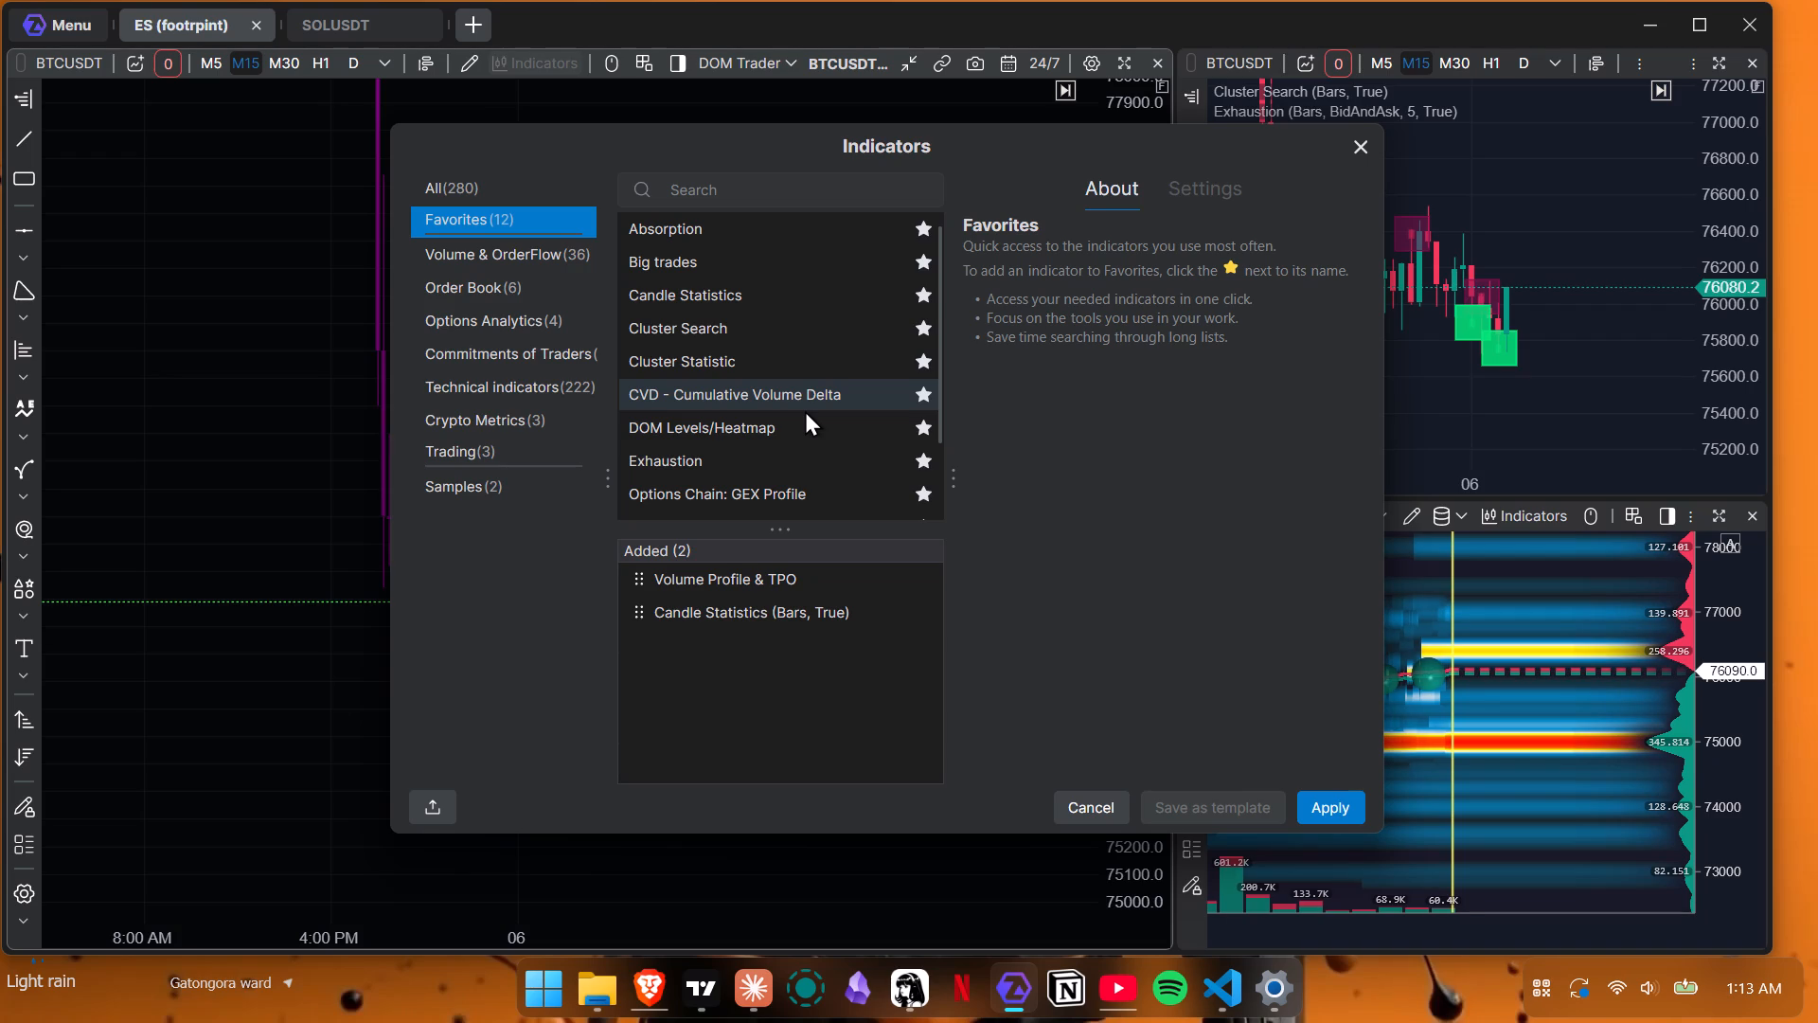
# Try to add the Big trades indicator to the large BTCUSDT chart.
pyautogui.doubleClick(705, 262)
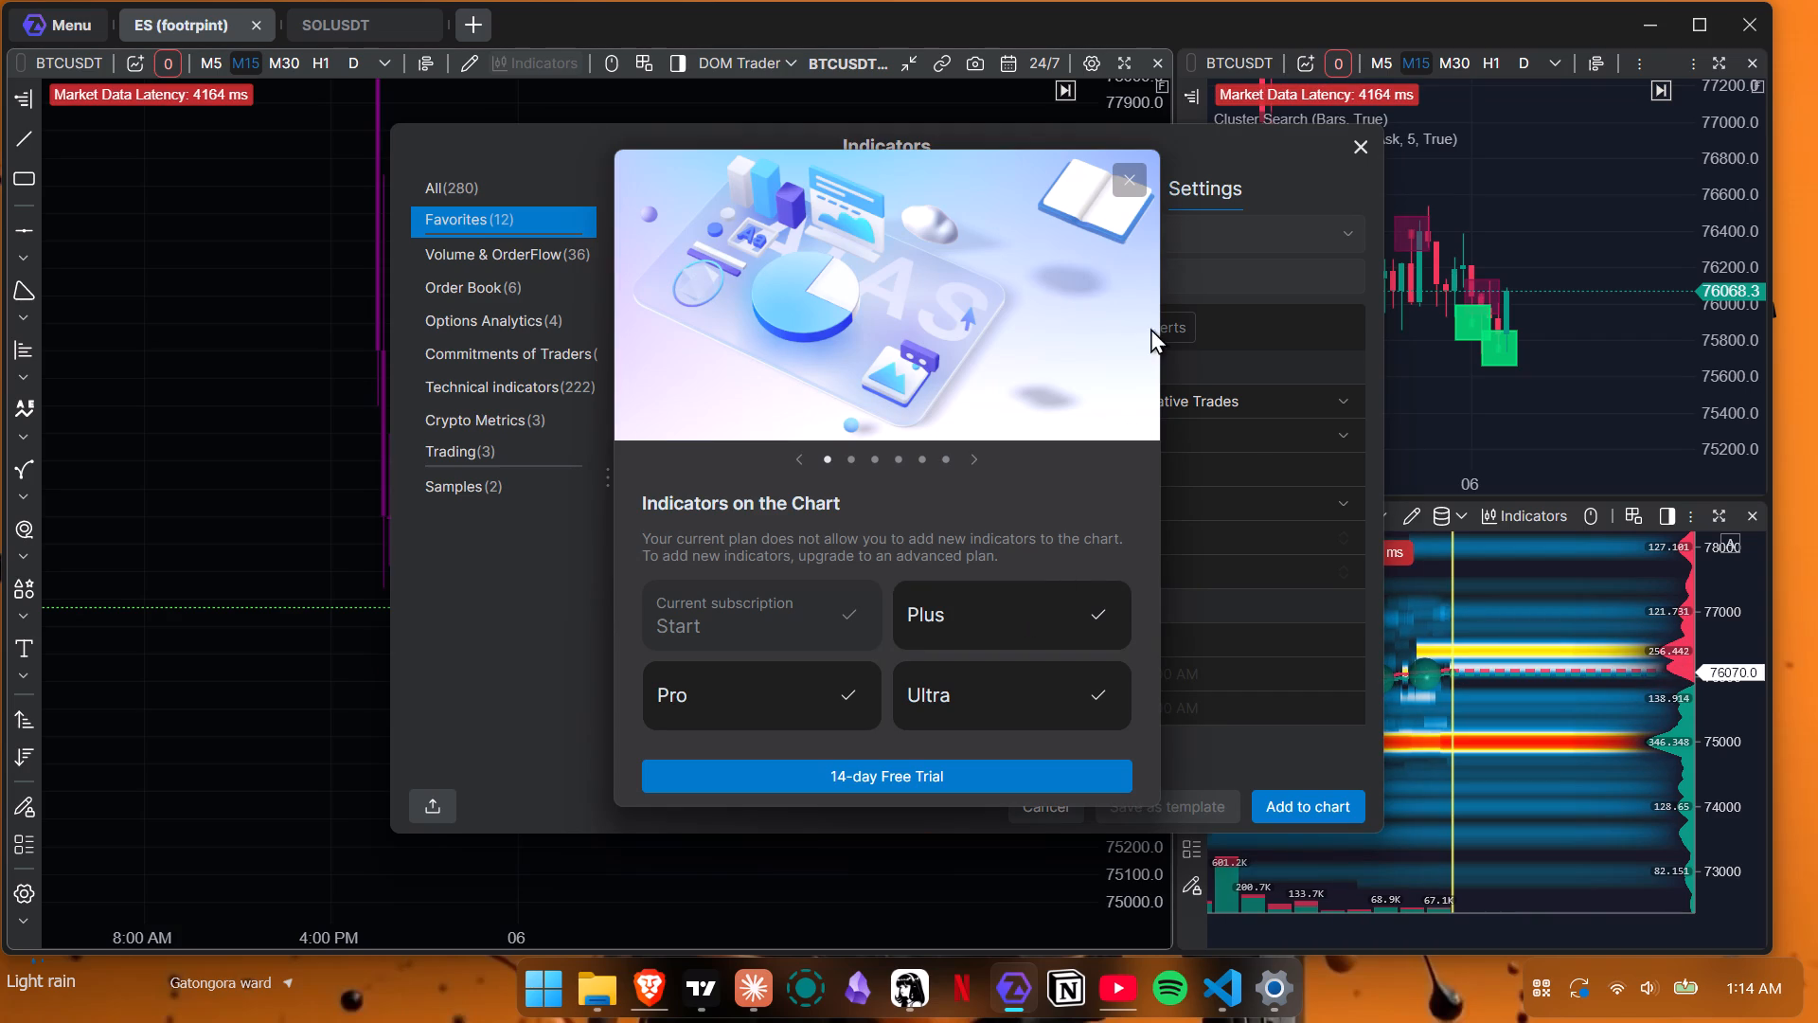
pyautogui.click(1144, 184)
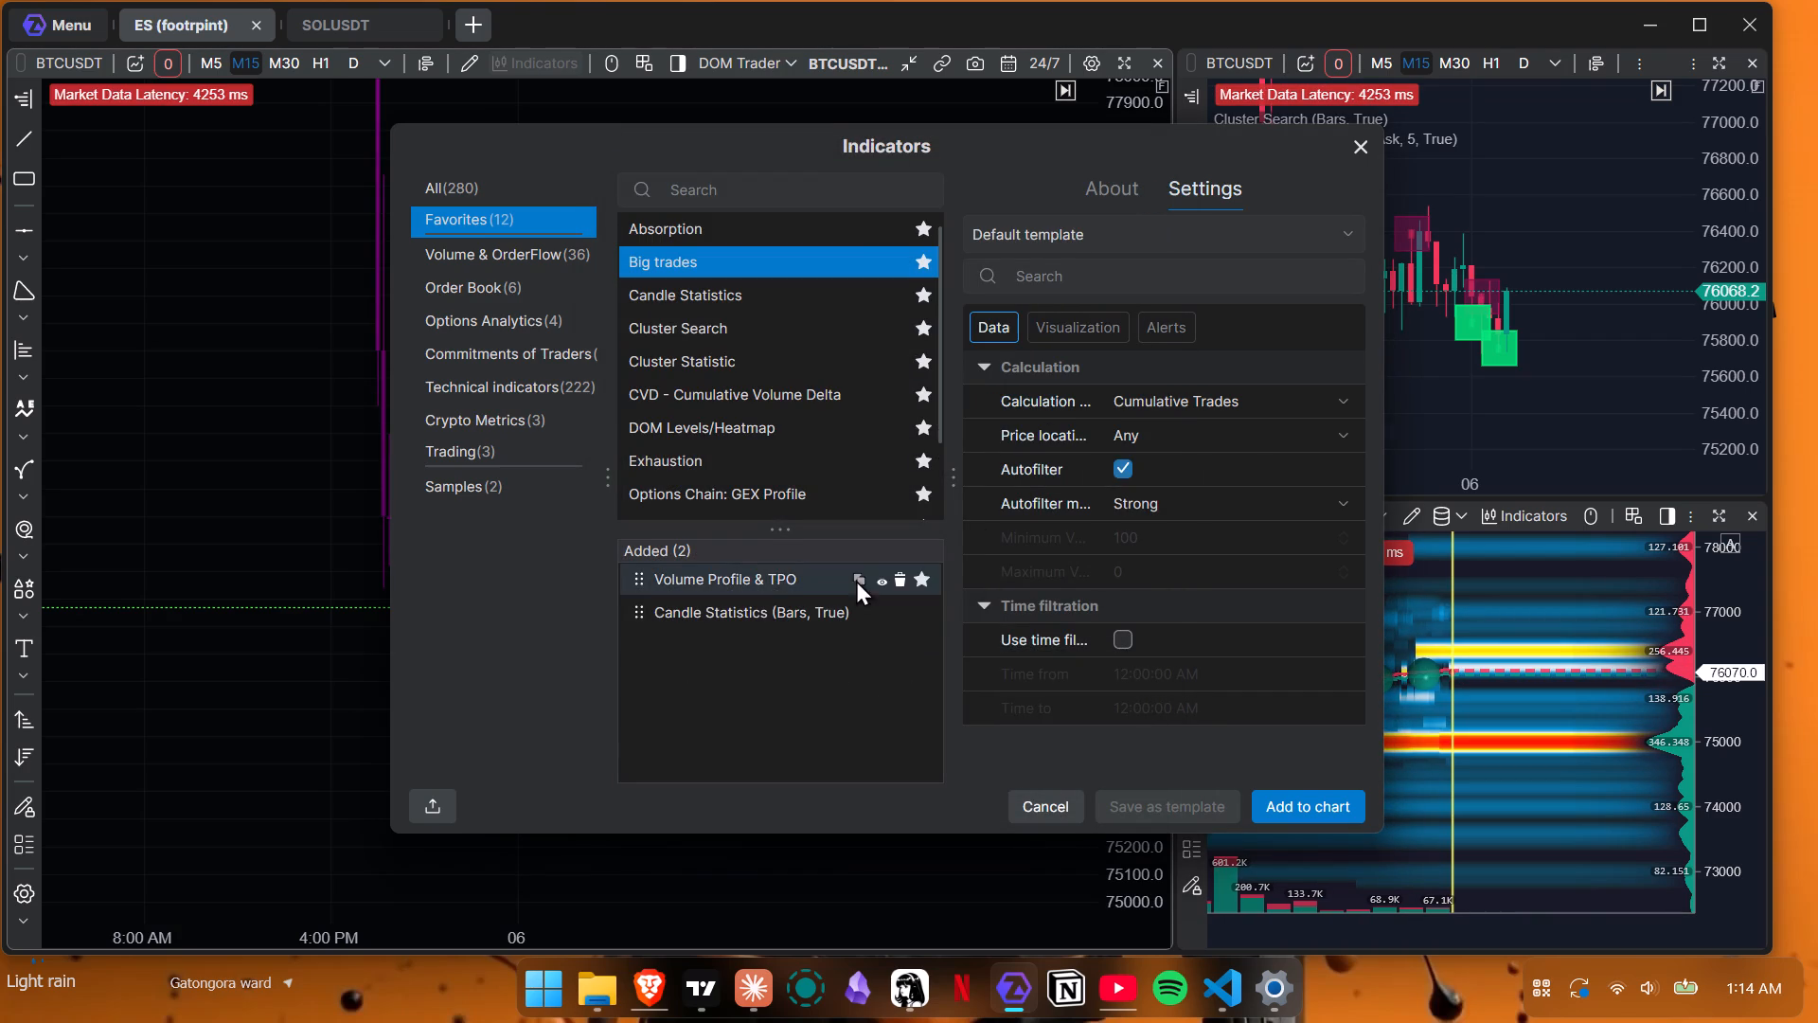
# Review the settings or descriptions of the favorite indicators from Candle Statistics through Cluster Search and Cluster Statistic to CVD - Cumulative Volume Delta.
pyautogui.click(782, 305)
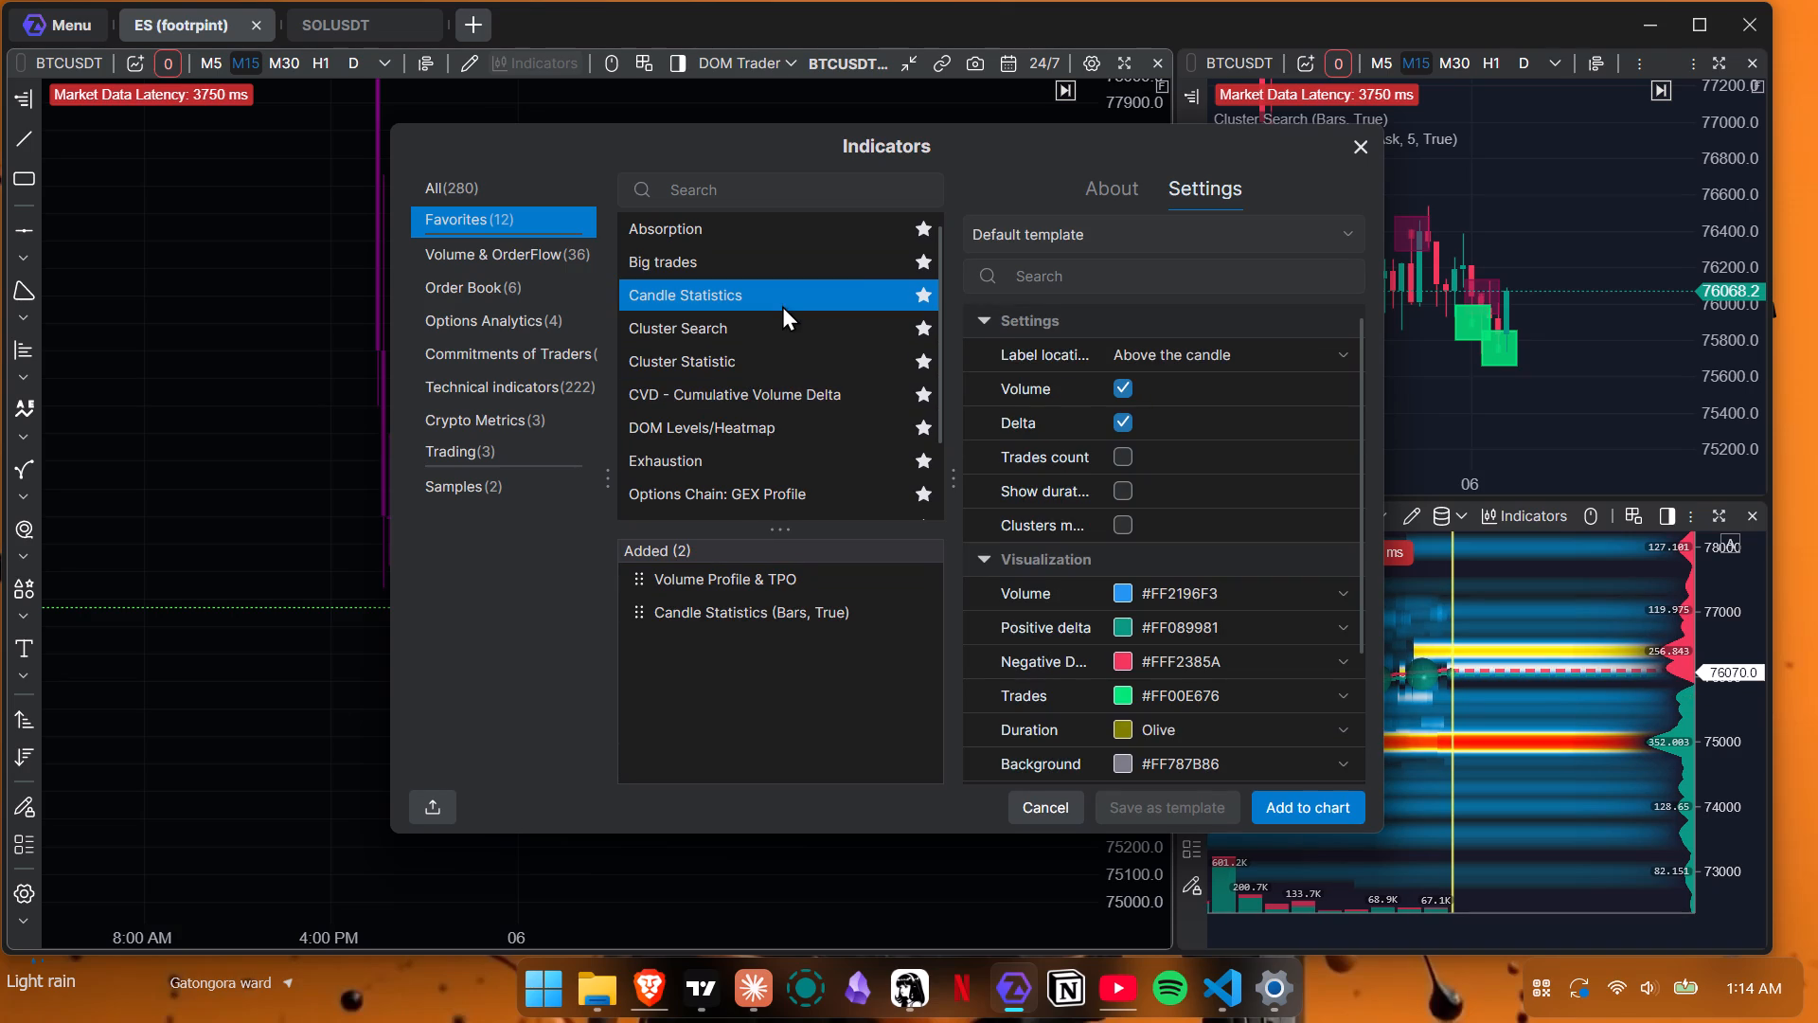
pyautogui.click(782, 305)
pyautogui.click(752, 327)
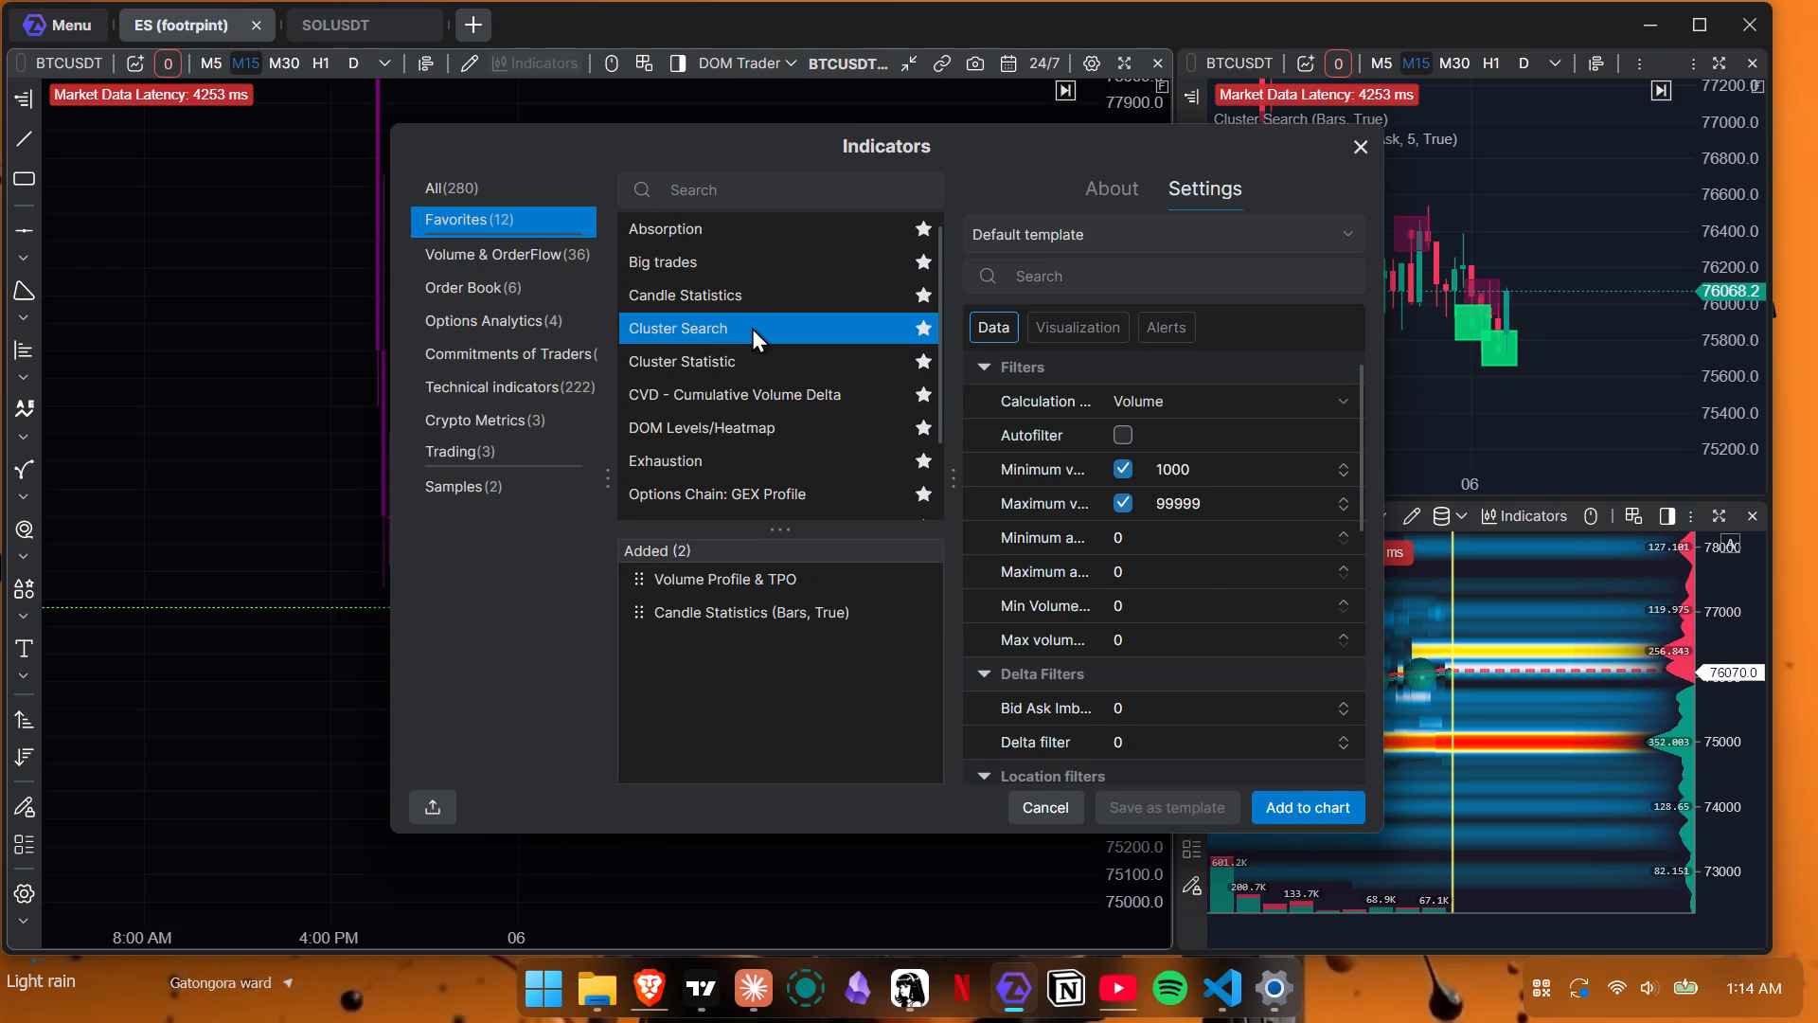
pyautogui.click(802, 363)
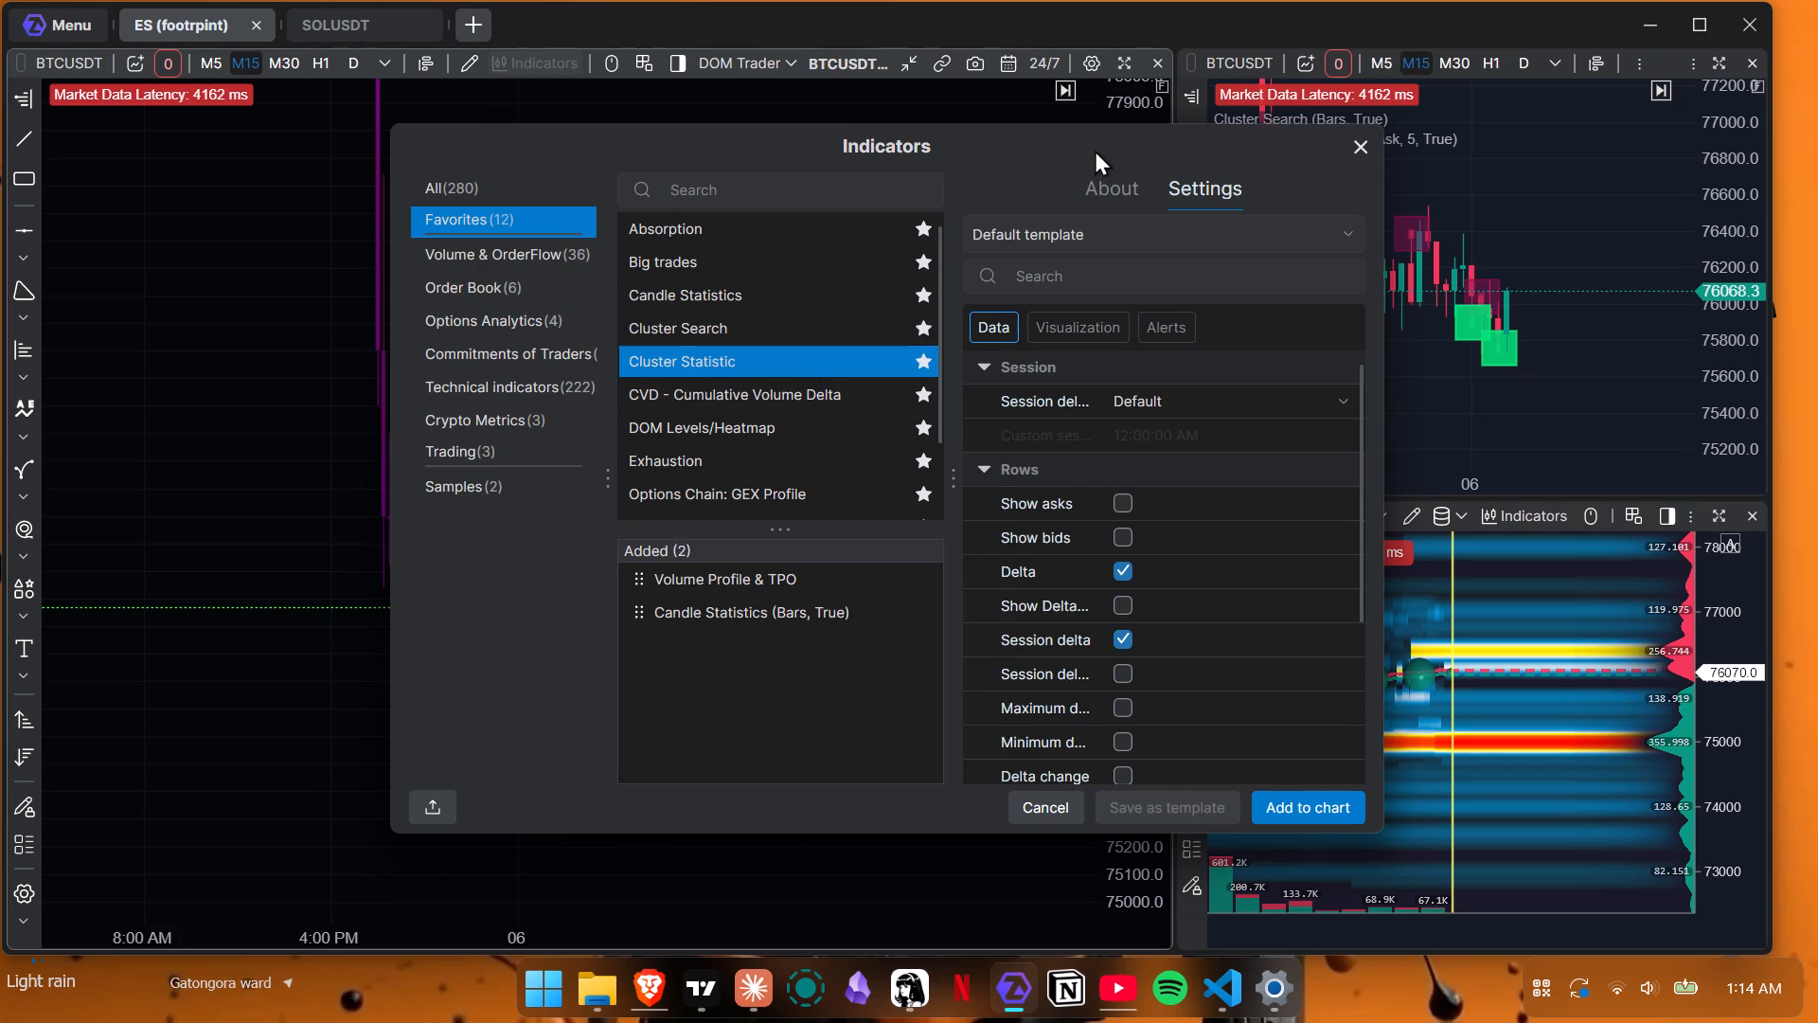
pyautogui.click(1134, 201)
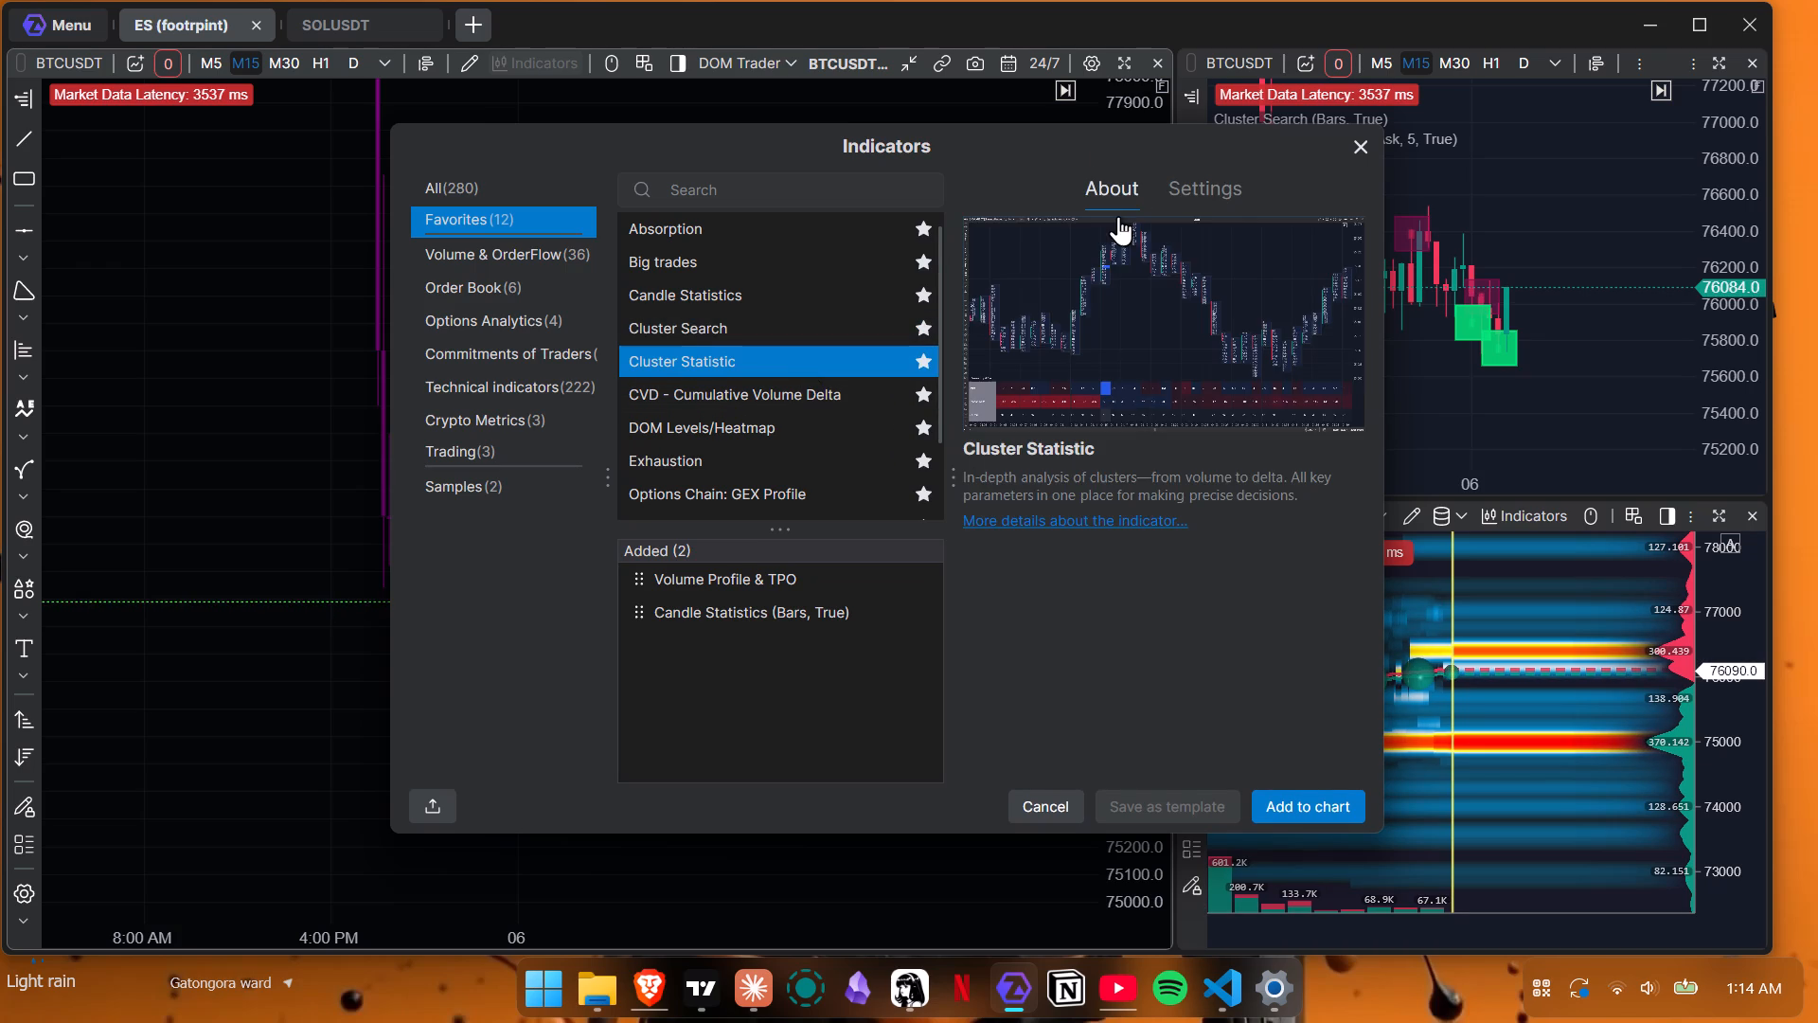
pyautogui.click(760, 394)
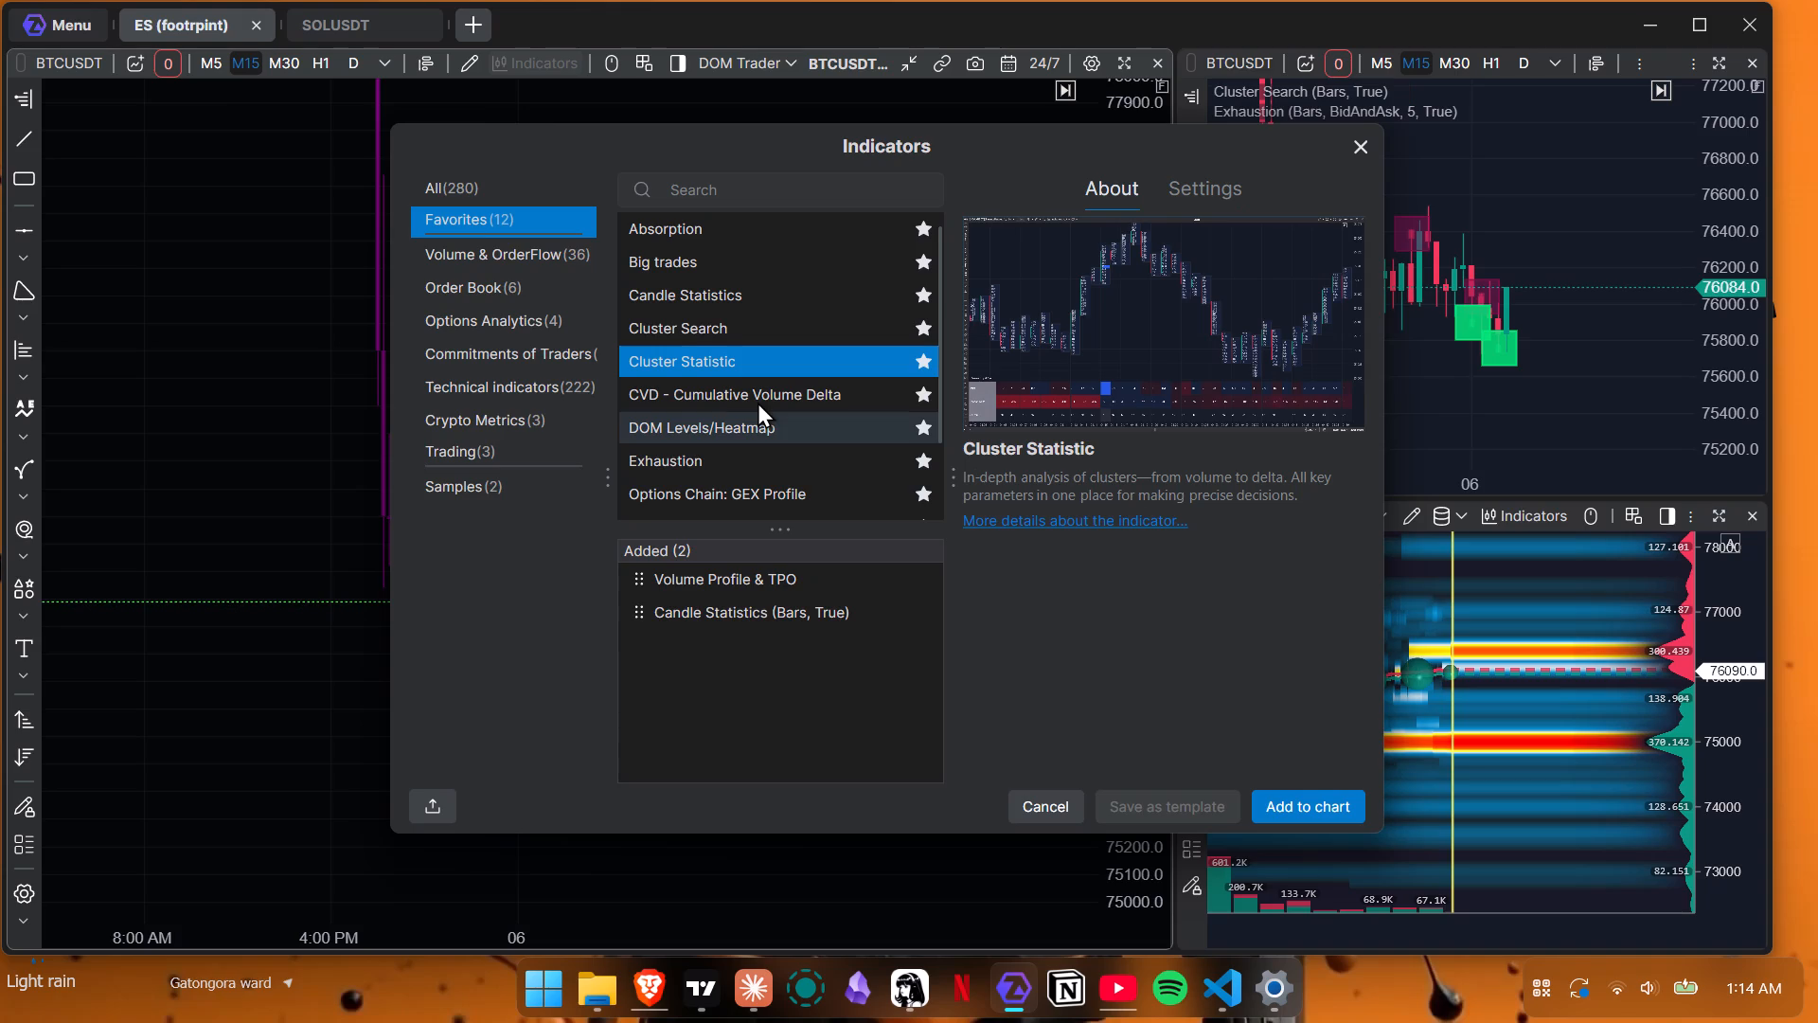